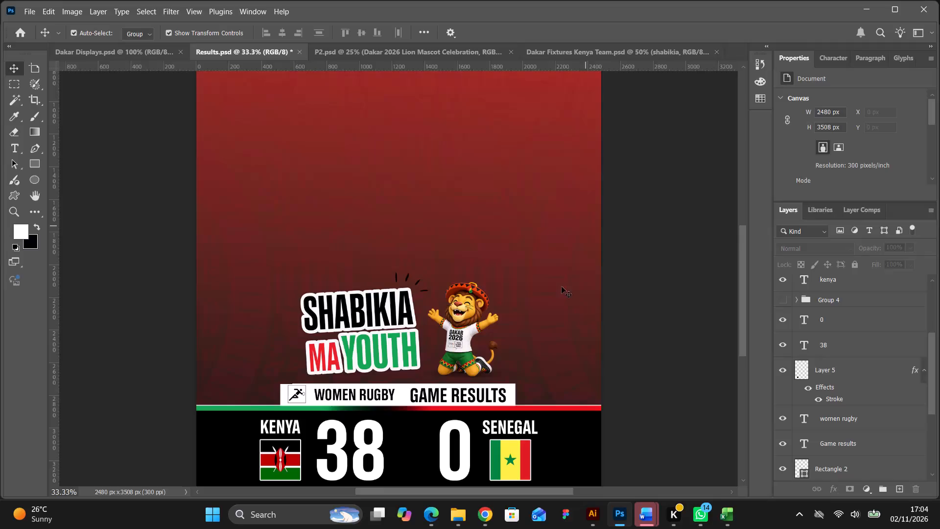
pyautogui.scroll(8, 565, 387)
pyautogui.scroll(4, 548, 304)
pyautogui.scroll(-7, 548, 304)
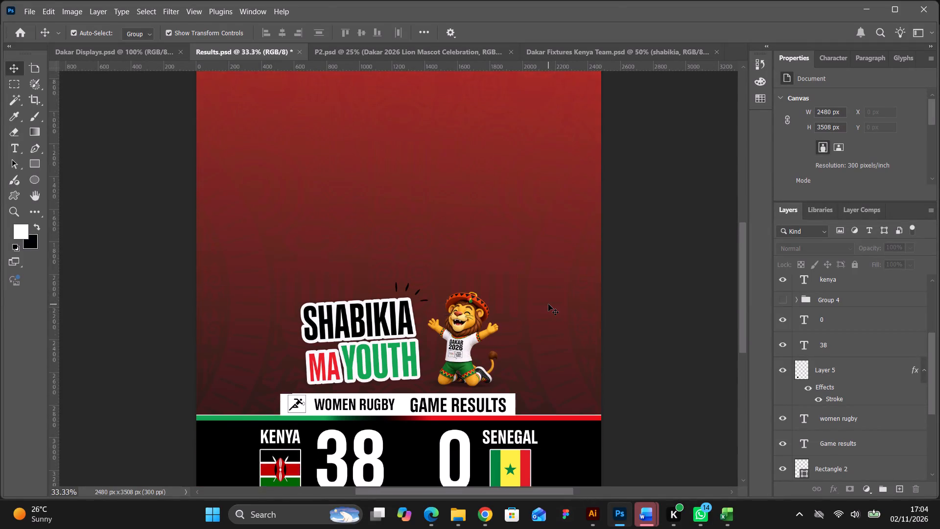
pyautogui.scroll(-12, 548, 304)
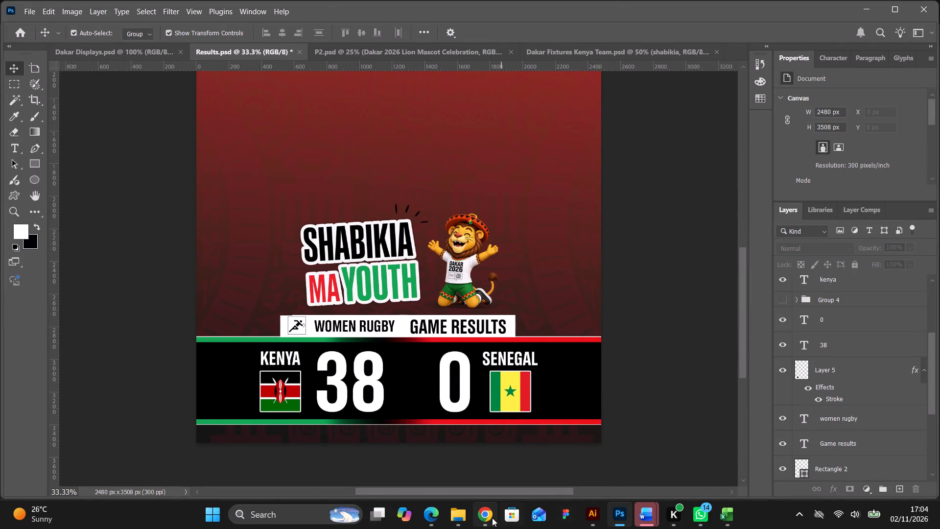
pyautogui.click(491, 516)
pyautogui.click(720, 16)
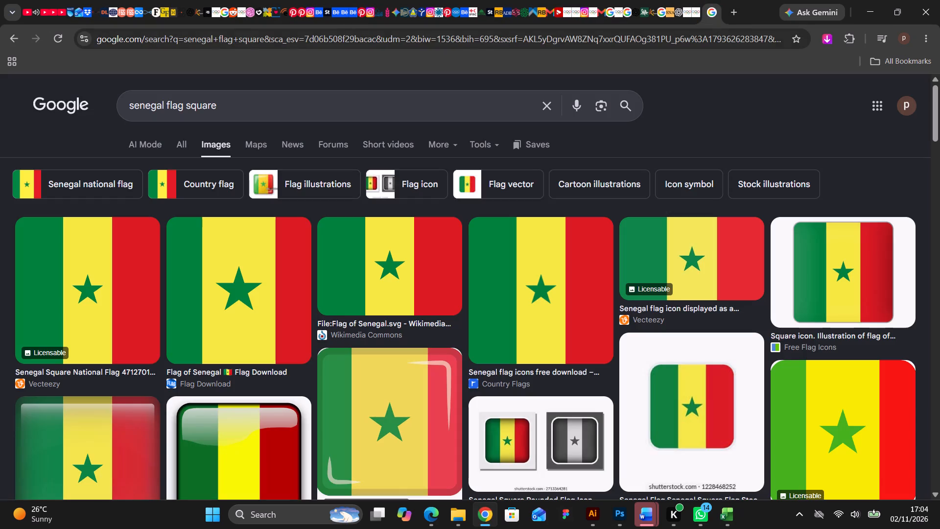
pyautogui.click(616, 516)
# Draw a white rectangle about 2275 × 2858 px from the poster's top edge down to the scoreboard band.
pyautogui.scroll(3, 231, 107)
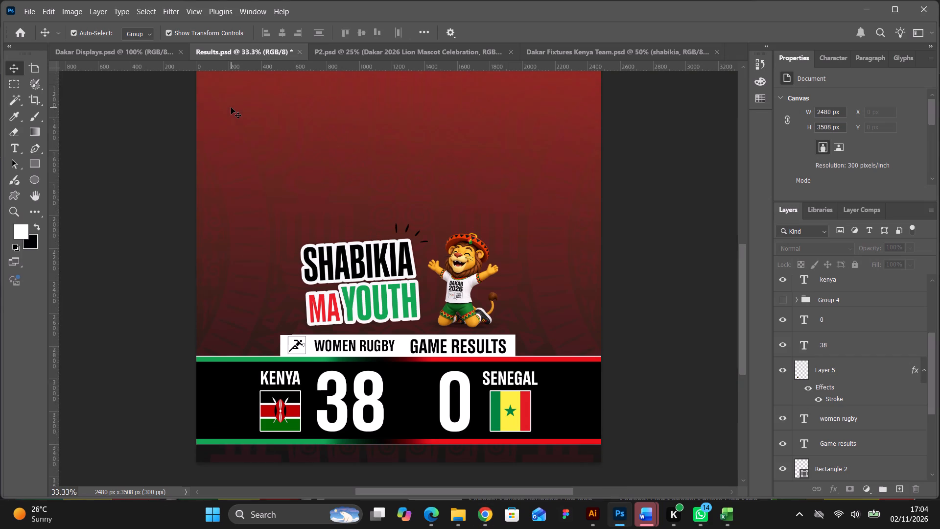
pyautogui.scroll(20, 231, 107)
pyautogui.scroll(2, 231, 107)
pyautogui.click(29, 164)
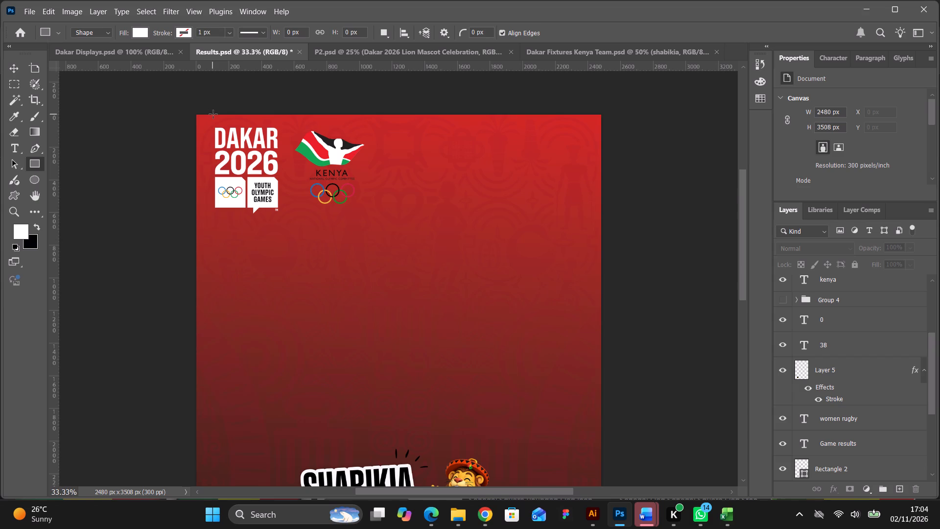
pyautogui.moveTo(213, 114); pyautogui.dragTo(561, 507)
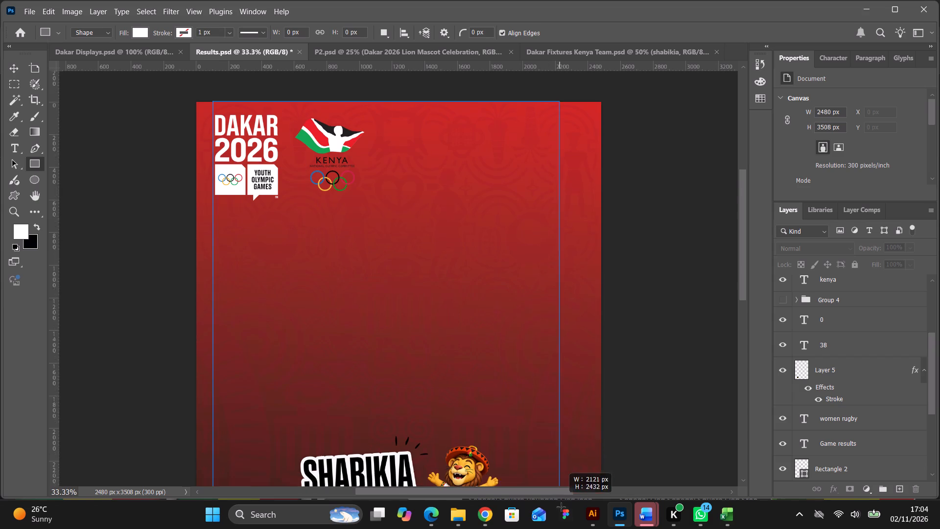
pyautogui.moveTo(561, 507); pyautogui.dragTo(582, 480)
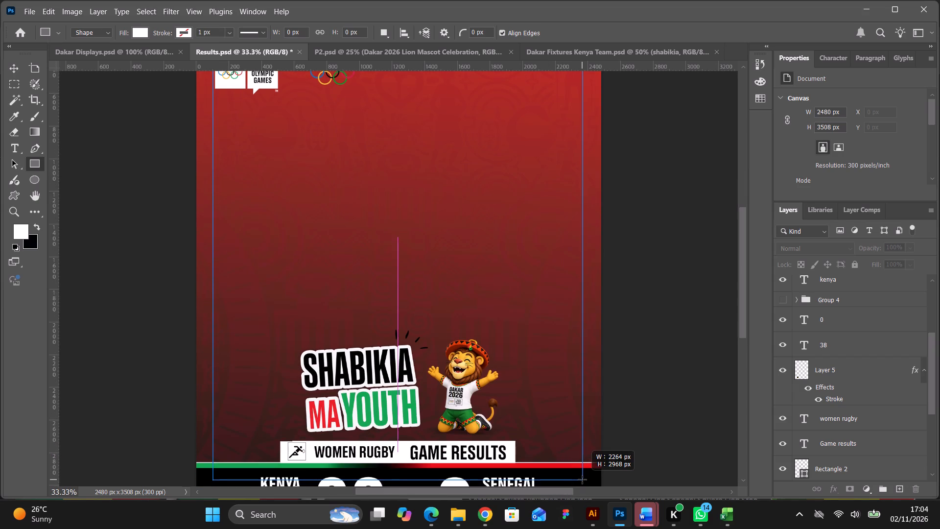
pyautogui.moveTo(582, 480); pyautogui.dragTo(584, 480)
pyautogui.scroll(-3, 585, 450)
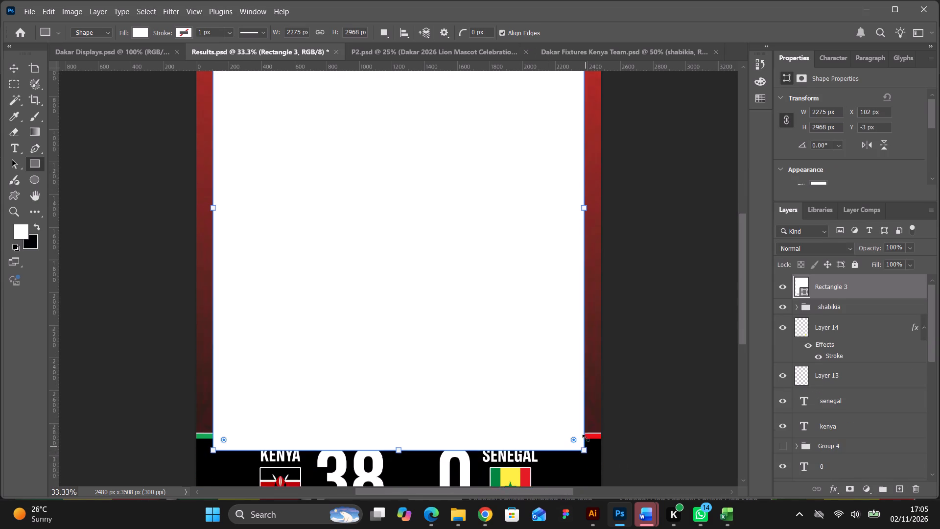
pyautogui.scroll(-13, 586, 438)
pyautogui.moveTo(399, 323); pyautogui.dragTo(398, 315)
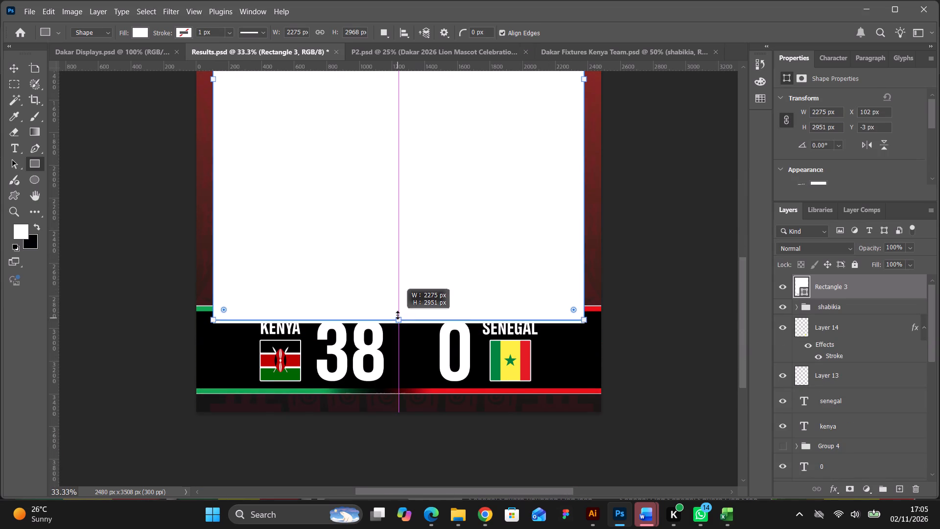
pyautogui.moveTo(398, 315); pyautogui.dragTo(400, 304)
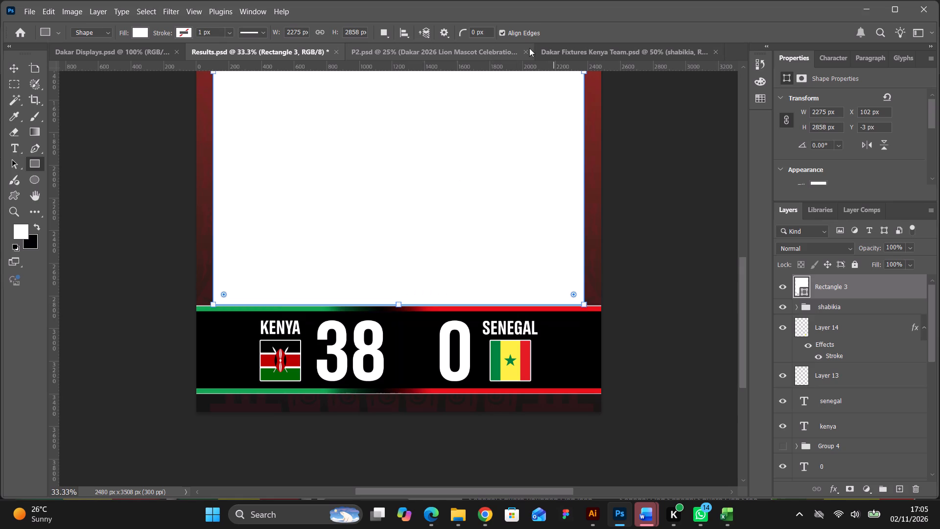
# Move the white rectangle's layer down the stack to sit directly below Rectangle 1 copy 3.
pyautogui.moveTo(854, 290); pyautogui.dragTo(865, 462)
pyautogui.scroll(-7, 875, 446)
pyautogui.scroll(-3, 868, 399)
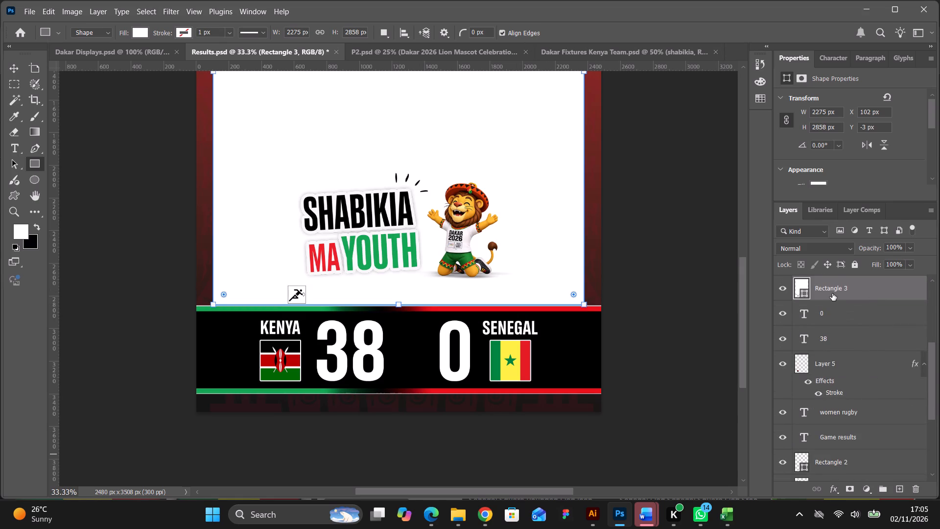
pyautogui.moveTo(832, 293); pyautogui.dragTo(856, 467)
pyautogui.scroll(-8, 866, 452)
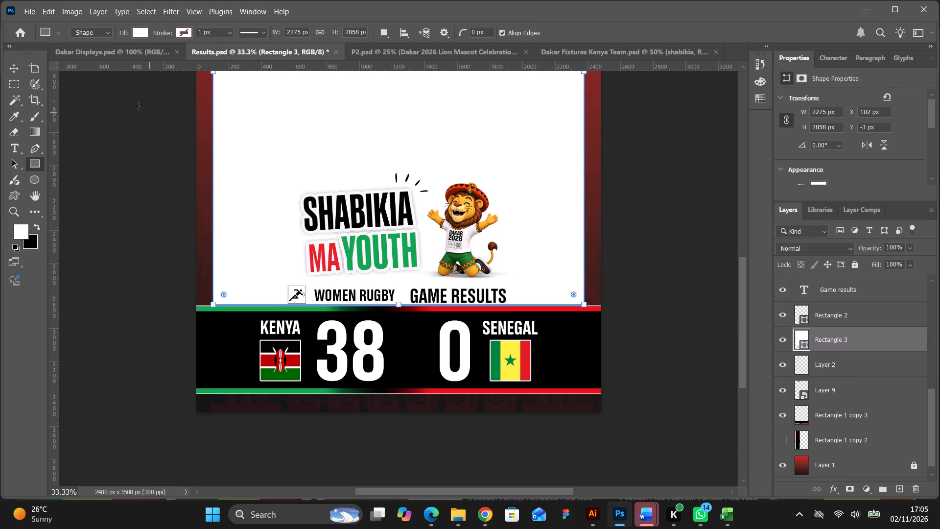
pyautogui.click(18, 69)
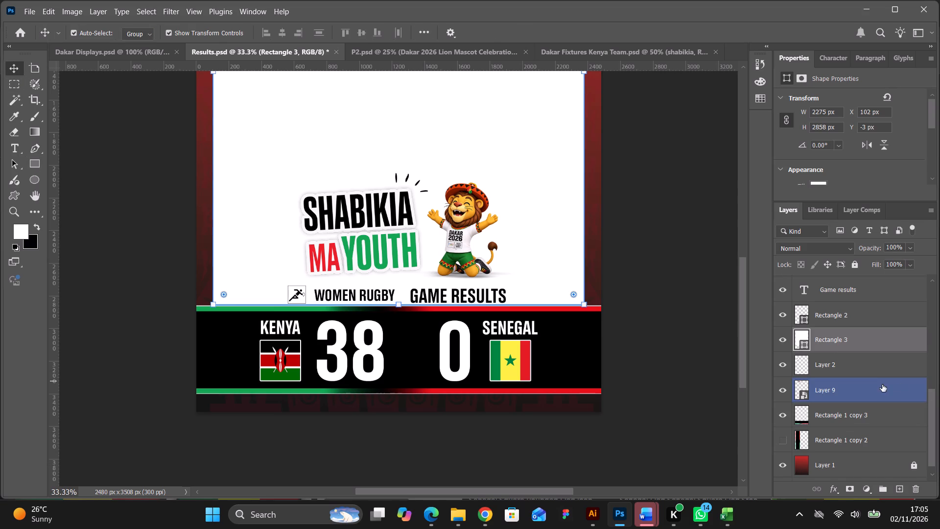
pyautogui.moveTo(865, 342); pyautogui.dragTo(867, 382)
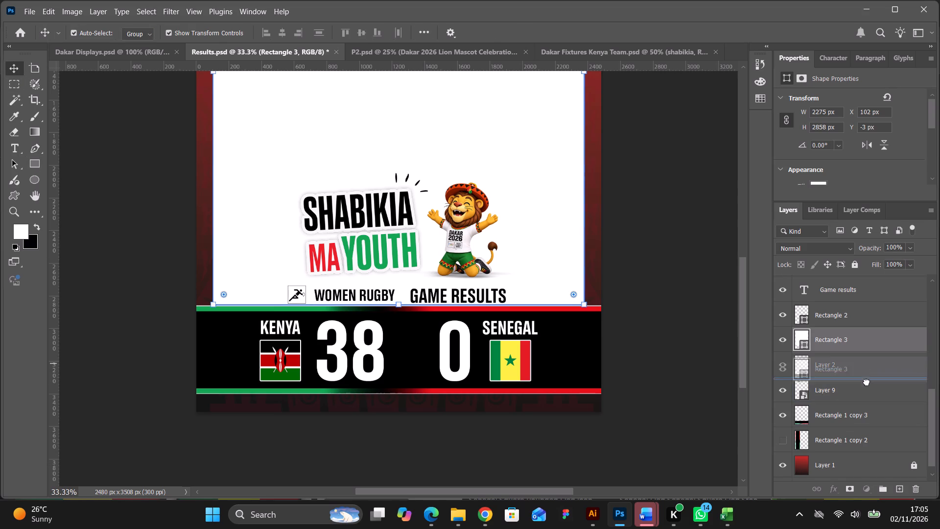
pyautogui.moveTo(867, 382); pyautogui.dragTo(871, 431)
# Rasterize the white rectangle's layer and reselect it on the poster.
pyautogui.rightClick(872, 412)
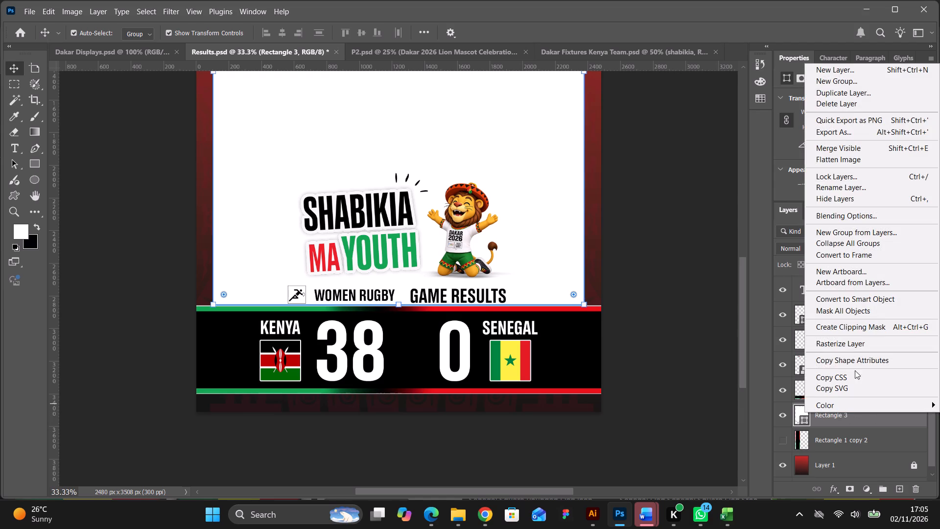
pyautogui.click(840, 345)
pyautogui.click(635, 315)
pyautogui.scroll(5, 661, 331)
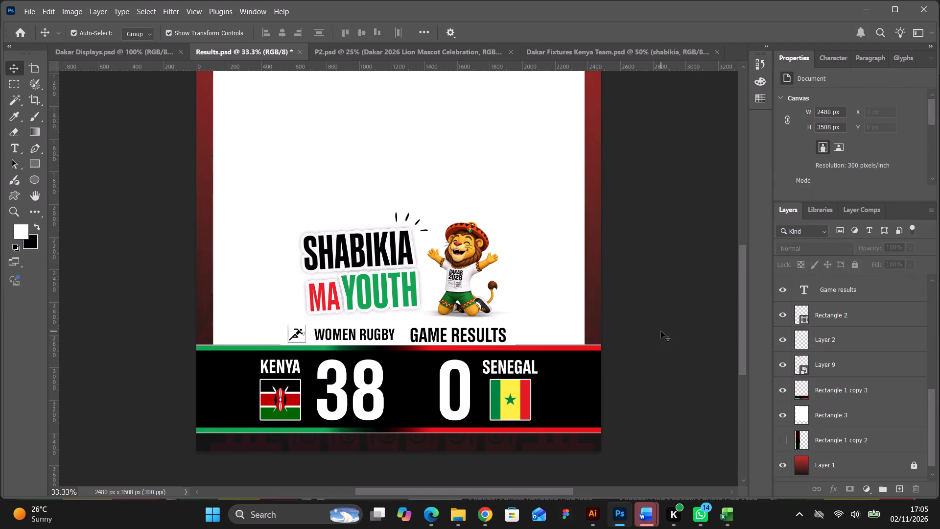
pyautogui.scroll(20, 661, 331)
pyautogui.scroll(5, 661, 331)
pyautogui.click(535, 277)
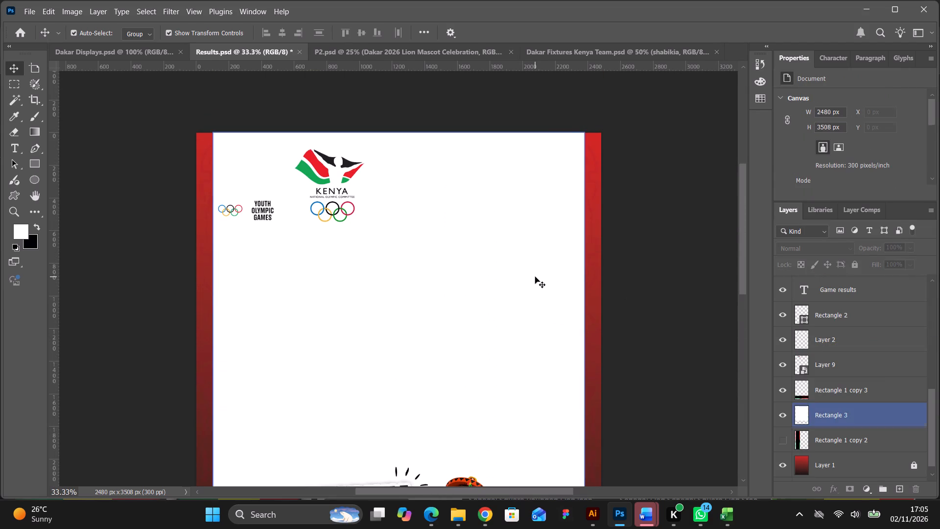
pyautogui.scroll(-20, 643, 328)
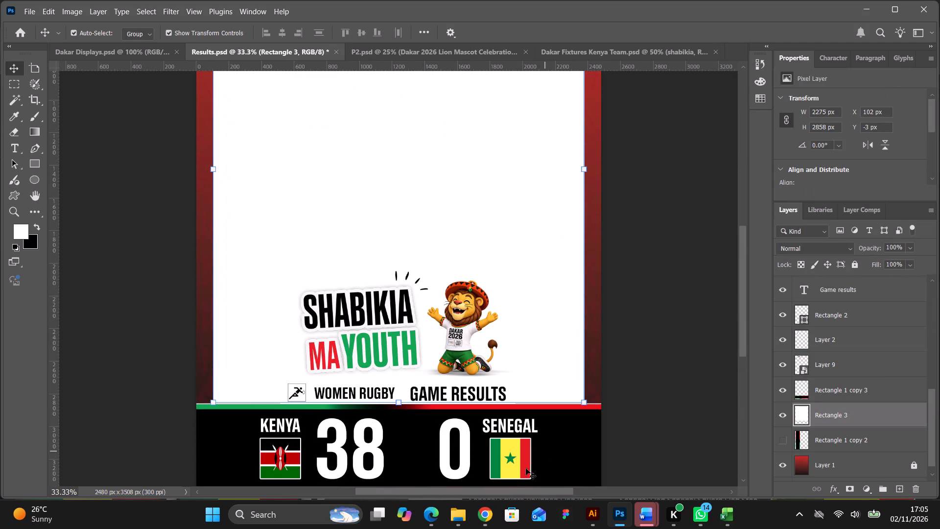
# Switch to Chrome and browse the "kenya lionesses rugby team players" image results for a match photo, previewing the People Daily and Standard Newspaper ones.
pyautogui.click(492, 512)
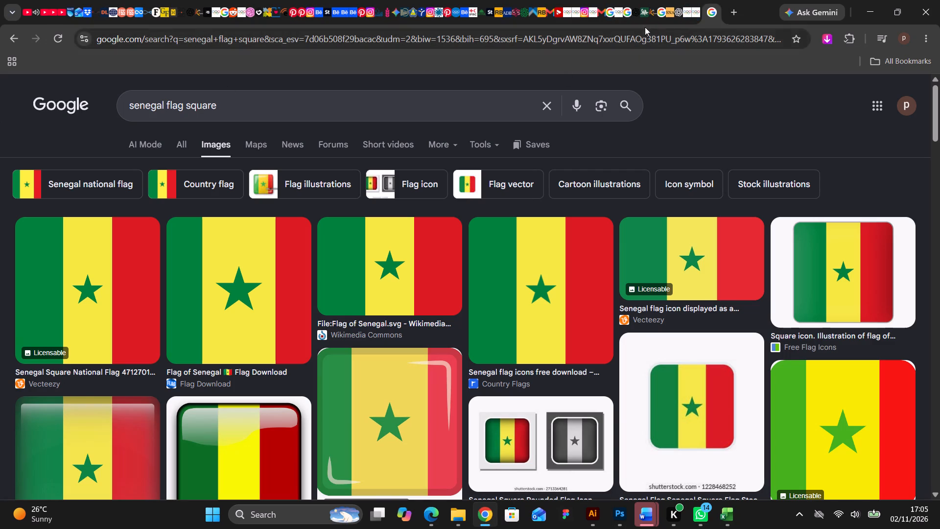
pyautogui.click(658, 15)
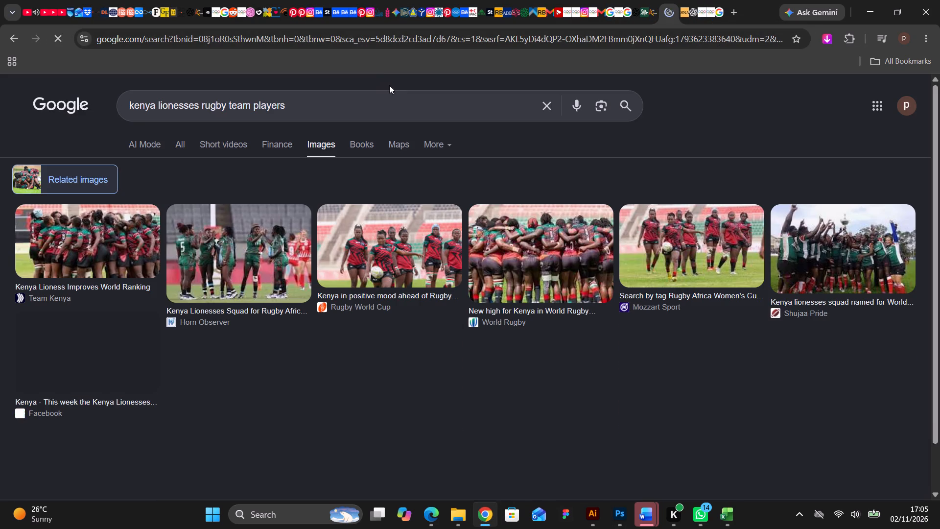
pyautogui.scroll(-2, 368, 132)
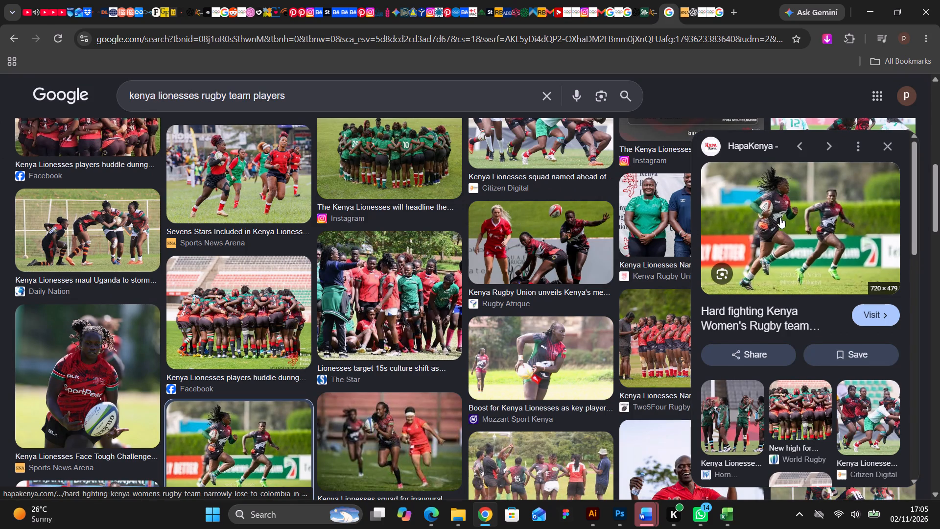
pyautogui.scroll(-1, 784, 217)
pyautogui.scroll(-3, 410, 315)
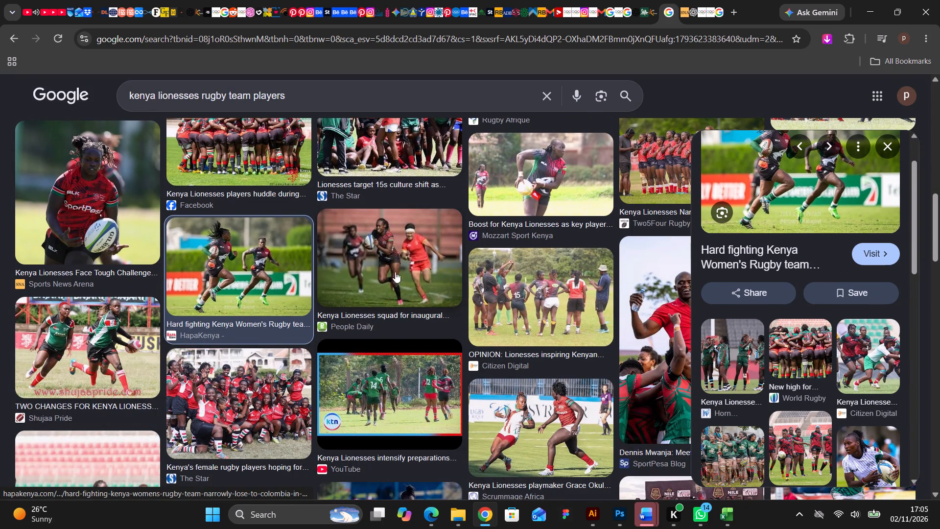
pyautogui.click(391, 264)
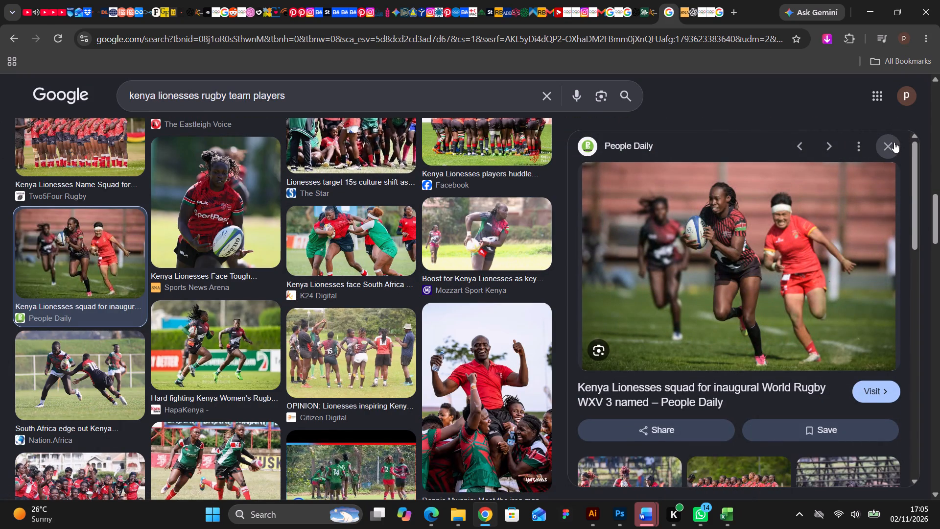
pyautogui.scroll(-5, 369, 276)
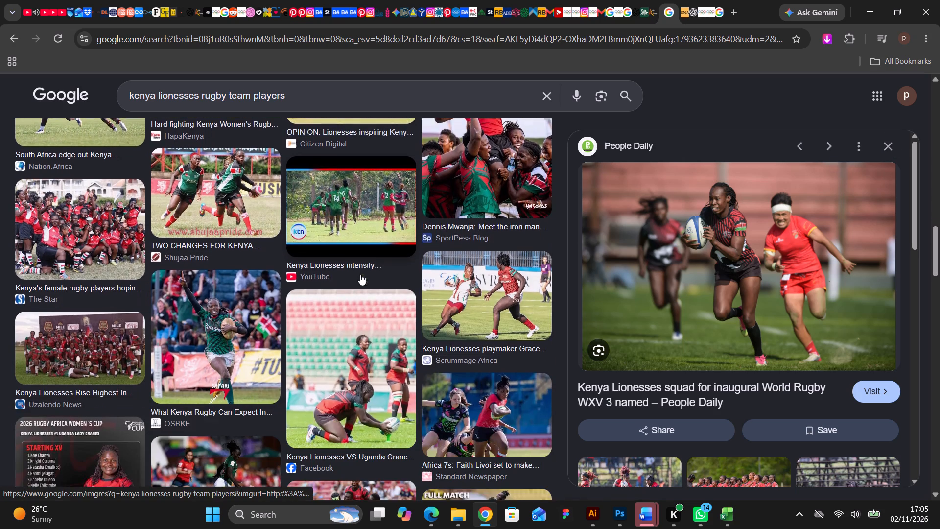
pyautogui.scroll(-2, 359, 273)
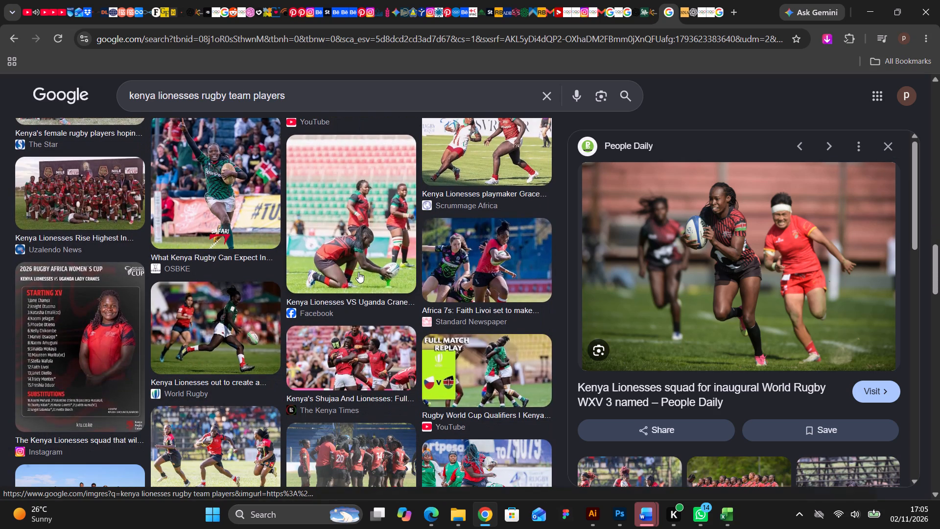
pyautogui.click(491, 256)
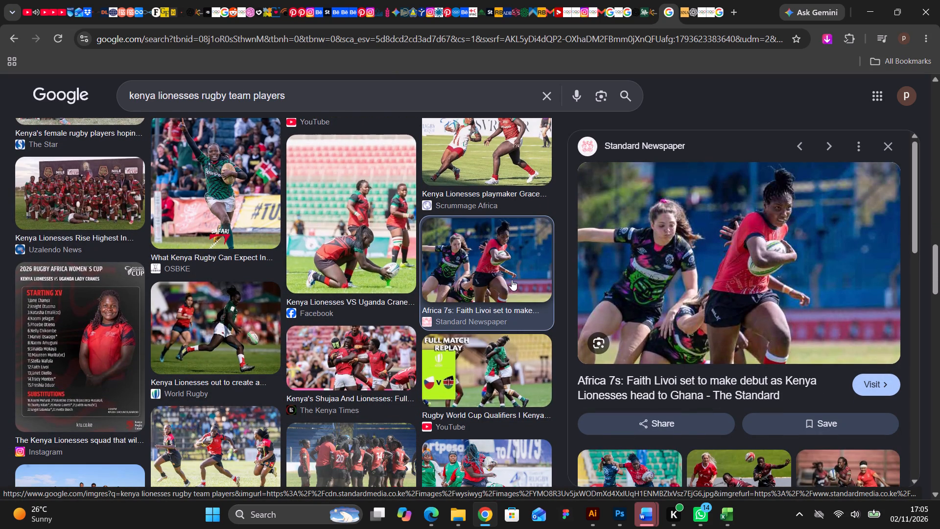
# Look further through the image results for a Lionesses photo and preview the Mozzart Sport Kenya one of two players with a ball.
pyautogui.scroll(-11, 509, 287)
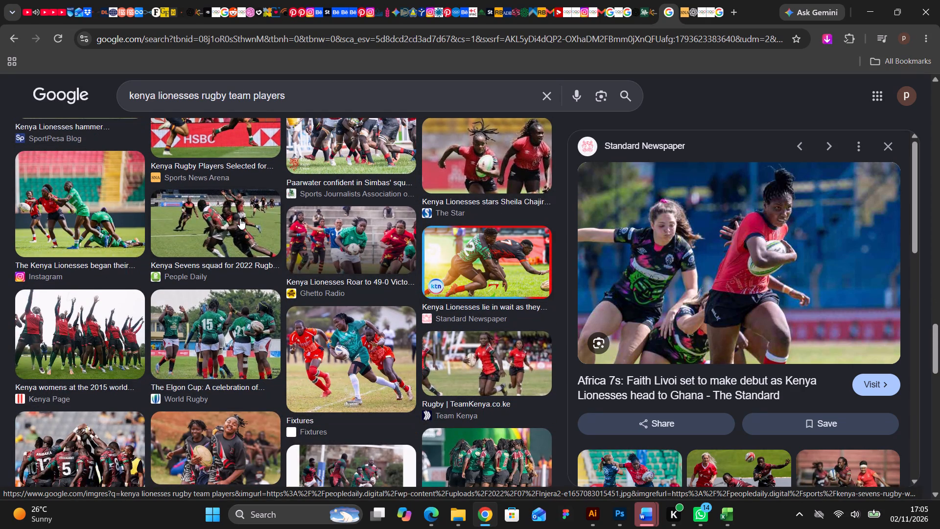
pyautogui.scroll(-2, 239, 219)
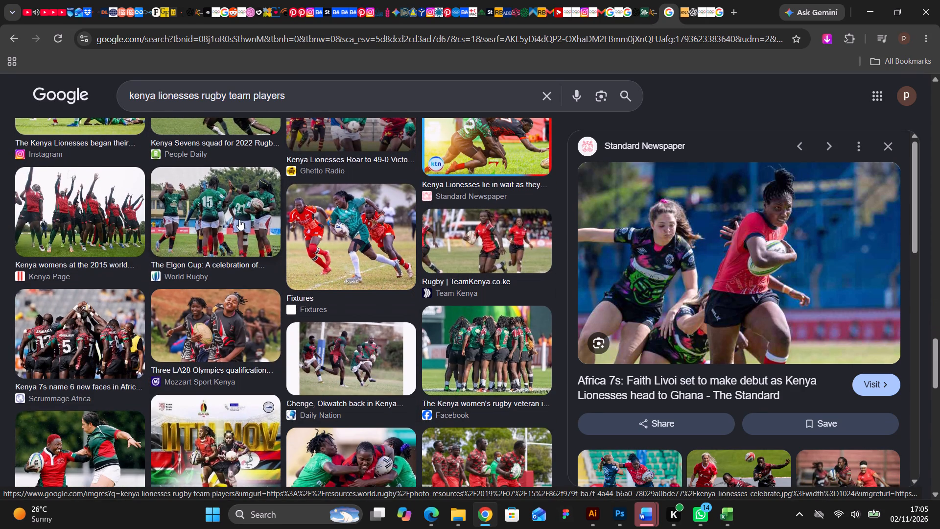
pyautogui.scroll(-1, 239, 219)
pyautogui.click(223, 251)
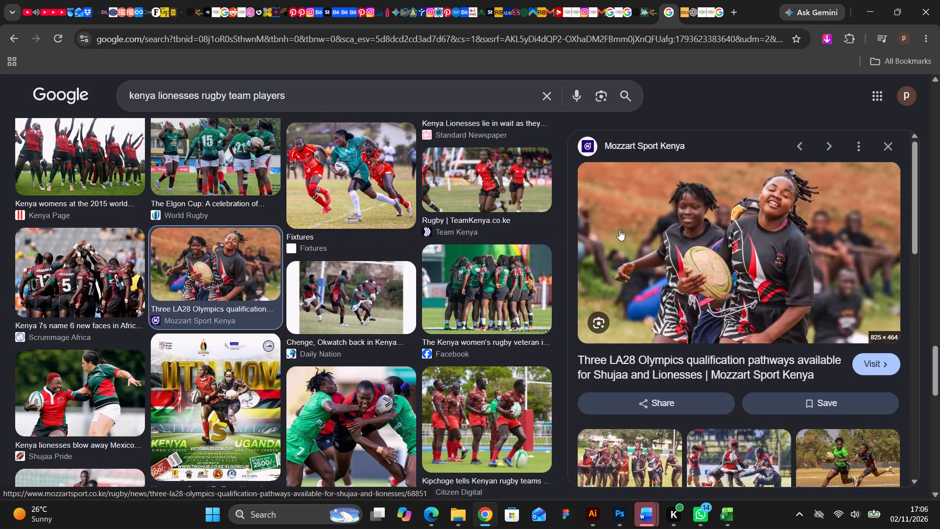
pyautogui.rightClick(740, 243)
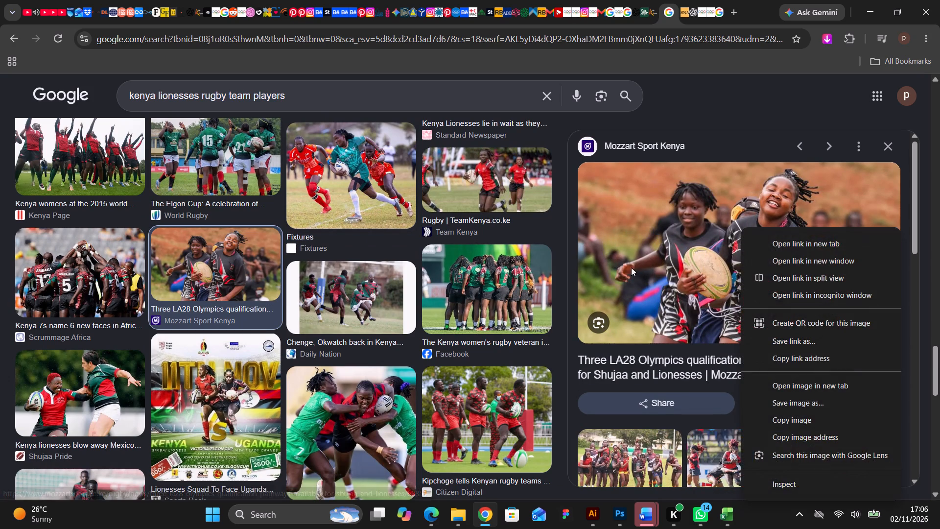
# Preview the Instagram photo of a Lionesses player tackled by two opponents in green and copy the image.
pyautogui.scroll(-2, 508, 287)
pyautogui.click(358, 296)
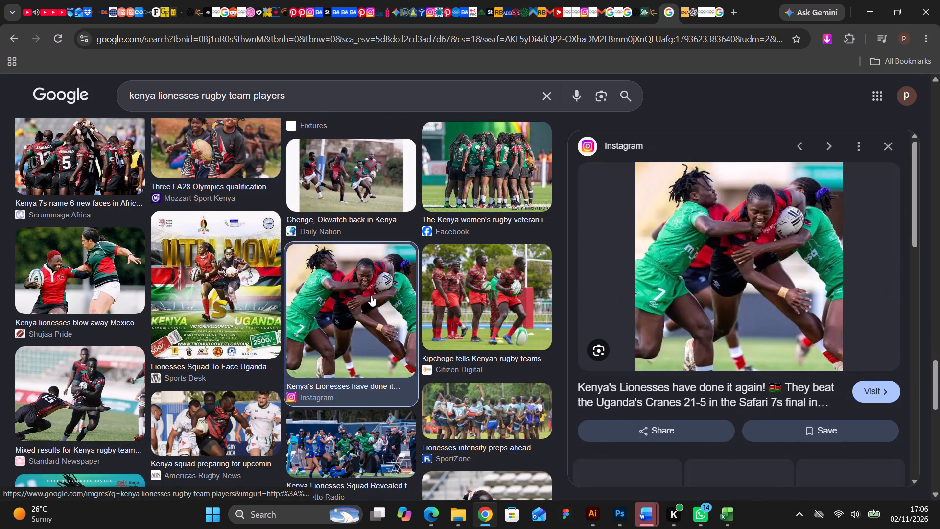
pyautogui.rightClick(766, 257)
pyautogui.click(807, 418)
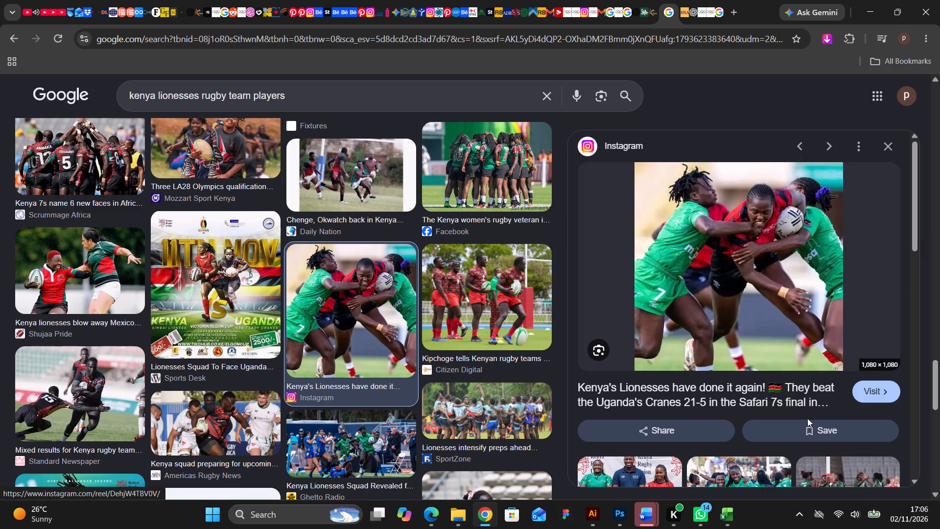
# From the related images, preview the Rugby Africa photo "Kenya Lionesses Set for HSBC Challenger Series Opener in South Africa" and copy it.
pyautogui.scroll(-4, 696, 335)
pyautogui.click(643, 346)
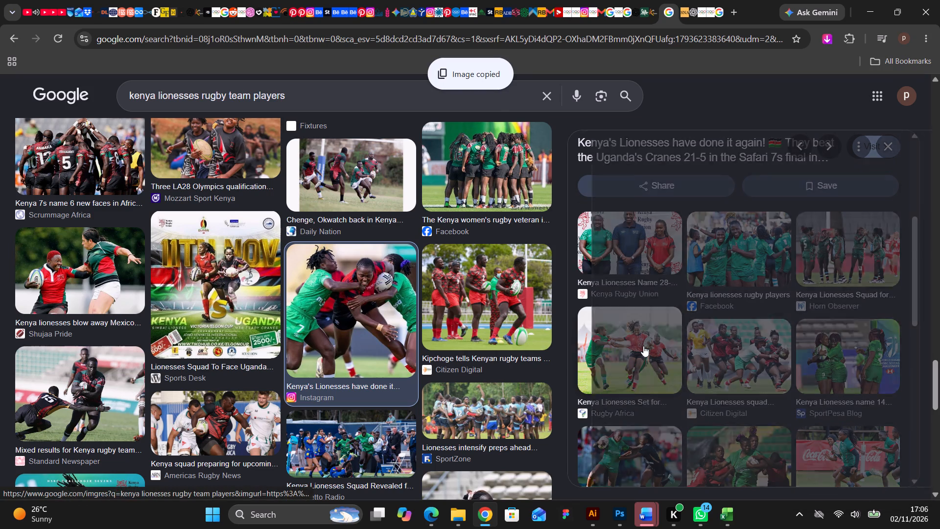
pyautogui.rightClick(731, 269)
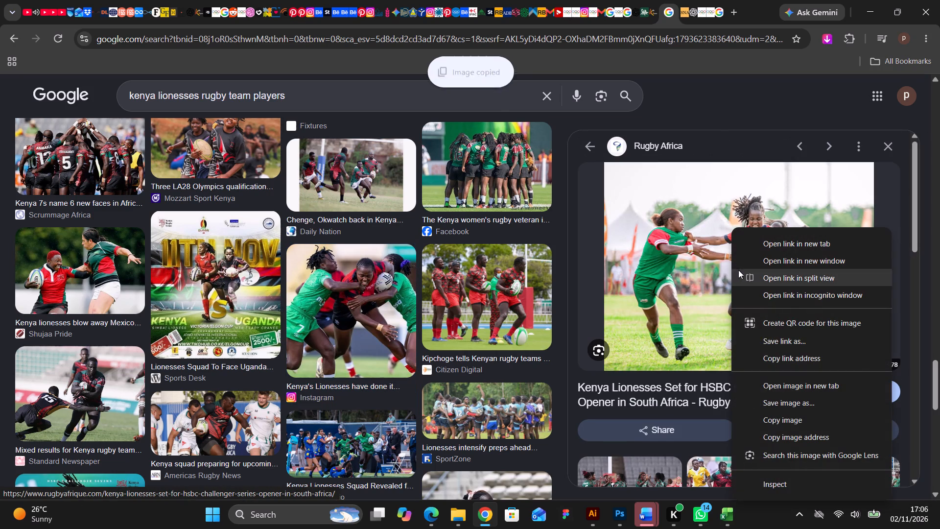
pyautogui.click(784, 417)
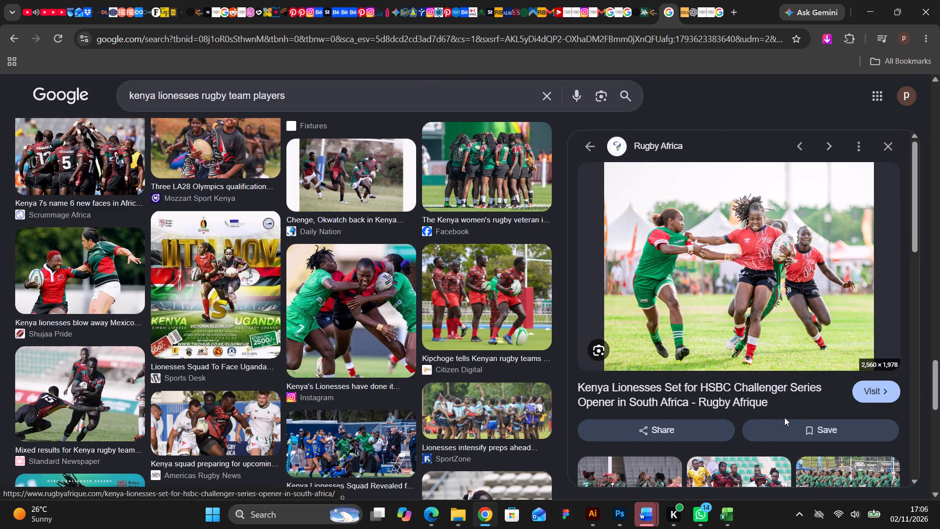
# Switch to Photoshop, load the white Rectangle 3 layer's outline as a selection and open the Expand Selection settings.
pyautogui.click(620, 512)
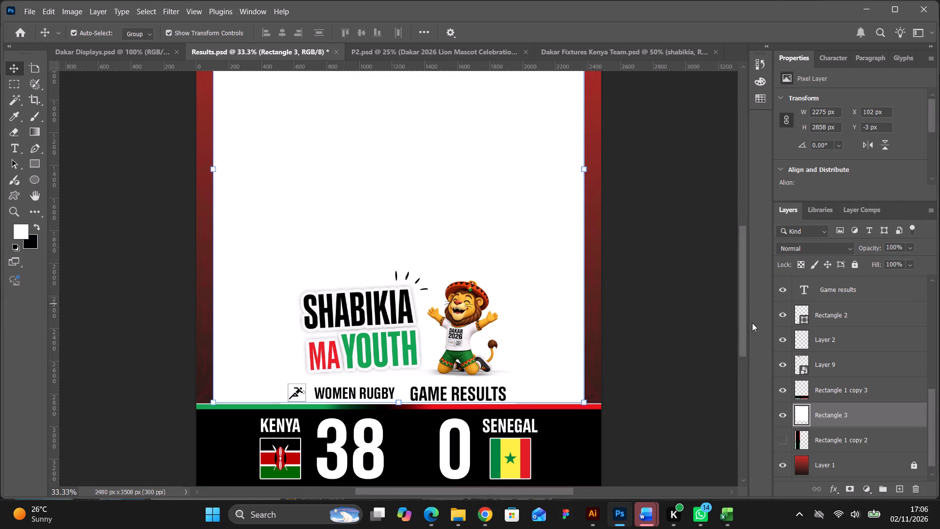
pyautogui.click(748, 325)
pyautogui.keyDown('ctrl'); pyautogui.click(803, 419); pyautogui.keyUp('ctrl')
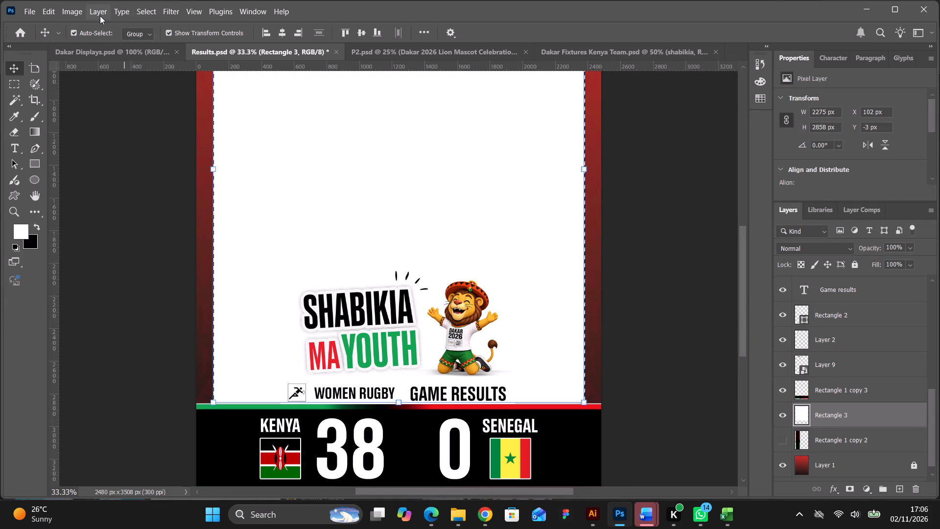
pyautogui.click(146, 10)
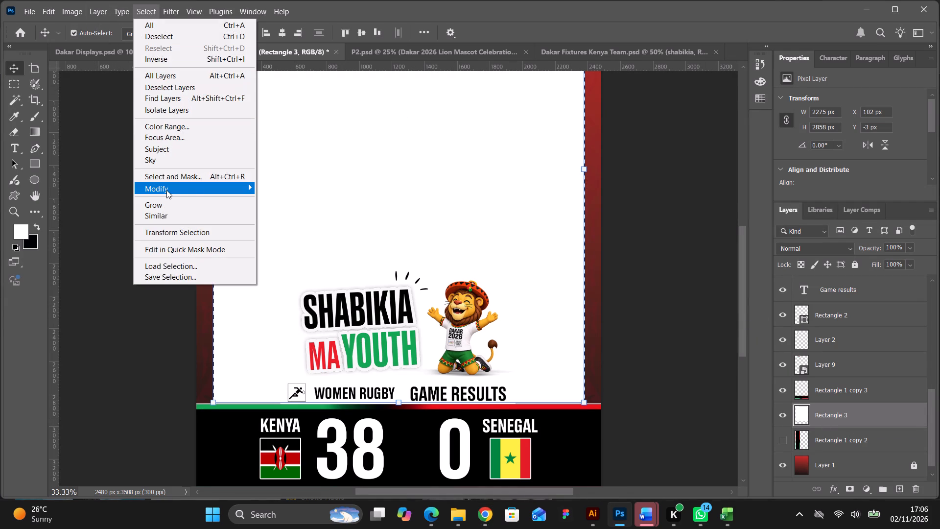
pyautogui.click(276, 214)
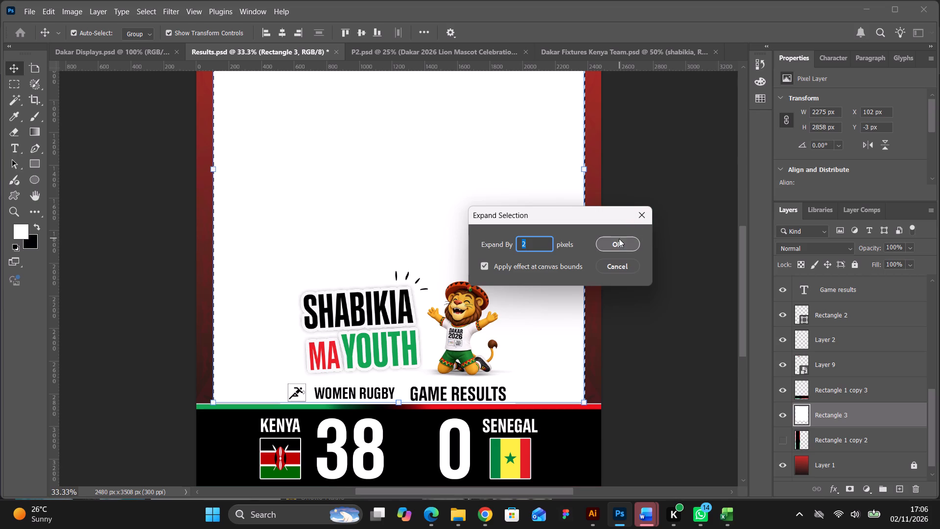
# Expand the white rectangle's selection by 2 pixels and paste the copied rugby match photo into it with Paste Into.
pyautogui.click(615, 242)
pyautogui.click(51, 12)
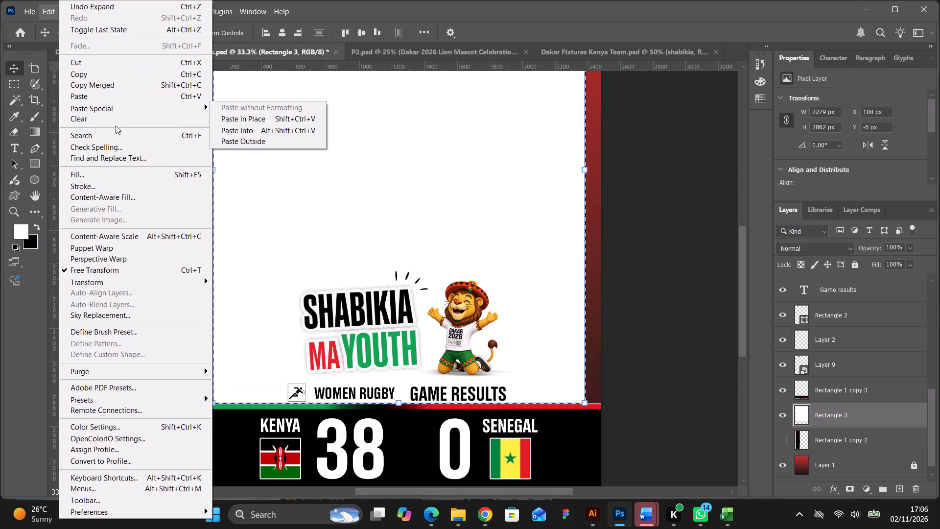
pyautogui.click(242, 131)
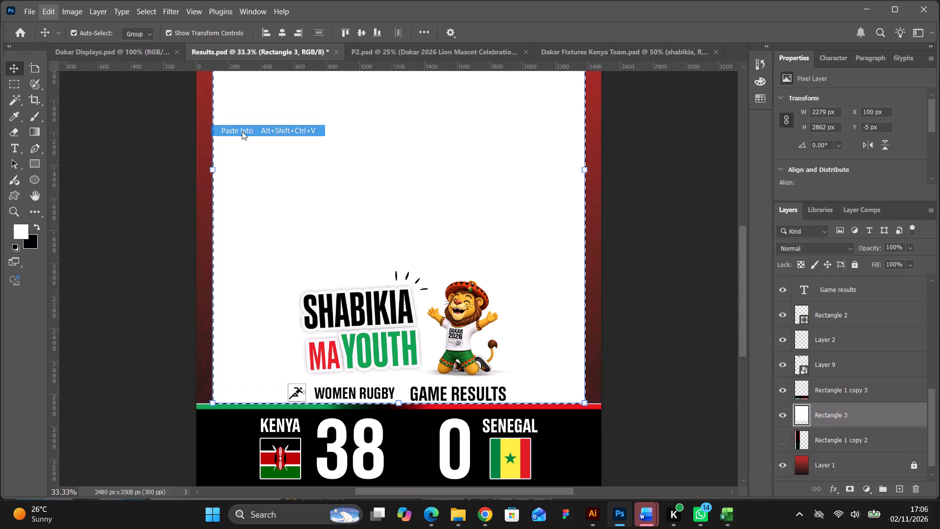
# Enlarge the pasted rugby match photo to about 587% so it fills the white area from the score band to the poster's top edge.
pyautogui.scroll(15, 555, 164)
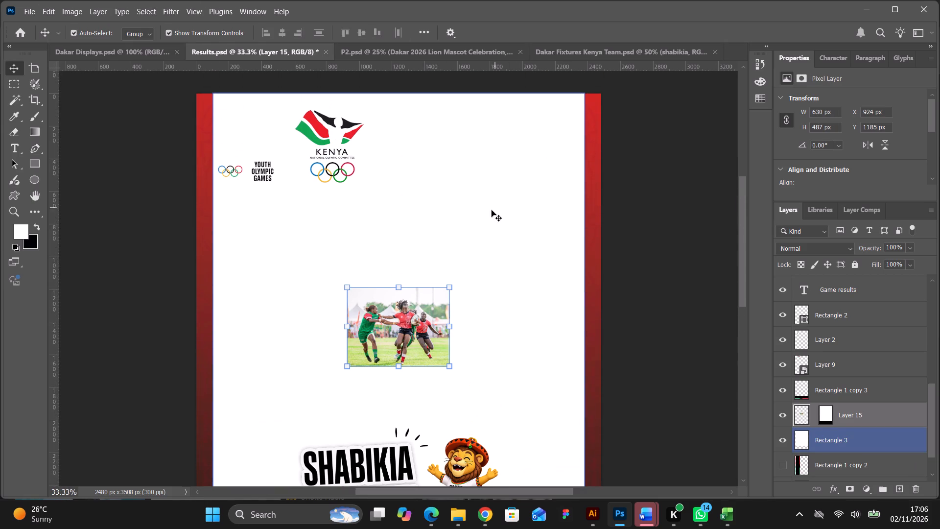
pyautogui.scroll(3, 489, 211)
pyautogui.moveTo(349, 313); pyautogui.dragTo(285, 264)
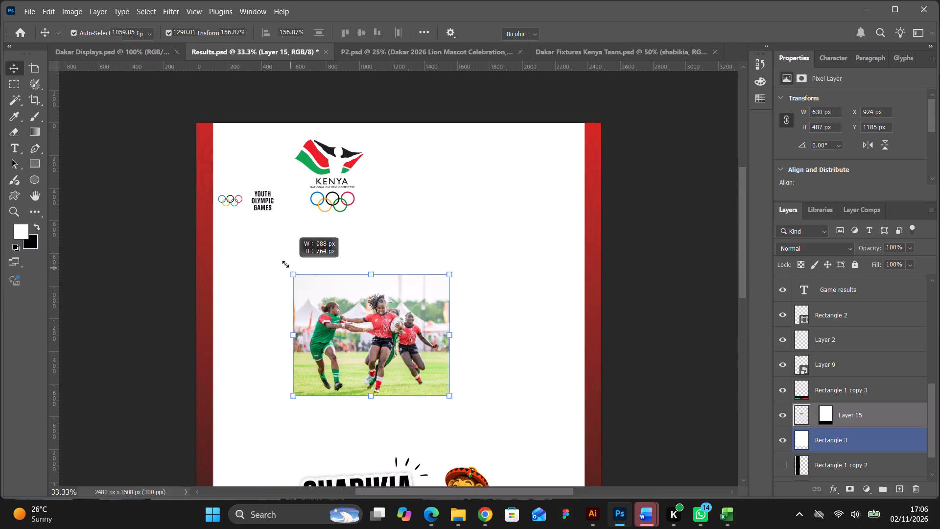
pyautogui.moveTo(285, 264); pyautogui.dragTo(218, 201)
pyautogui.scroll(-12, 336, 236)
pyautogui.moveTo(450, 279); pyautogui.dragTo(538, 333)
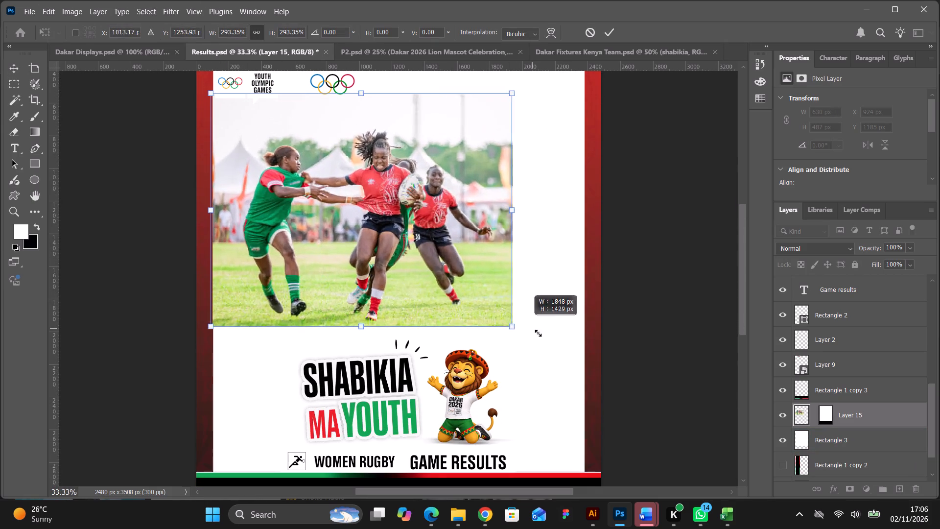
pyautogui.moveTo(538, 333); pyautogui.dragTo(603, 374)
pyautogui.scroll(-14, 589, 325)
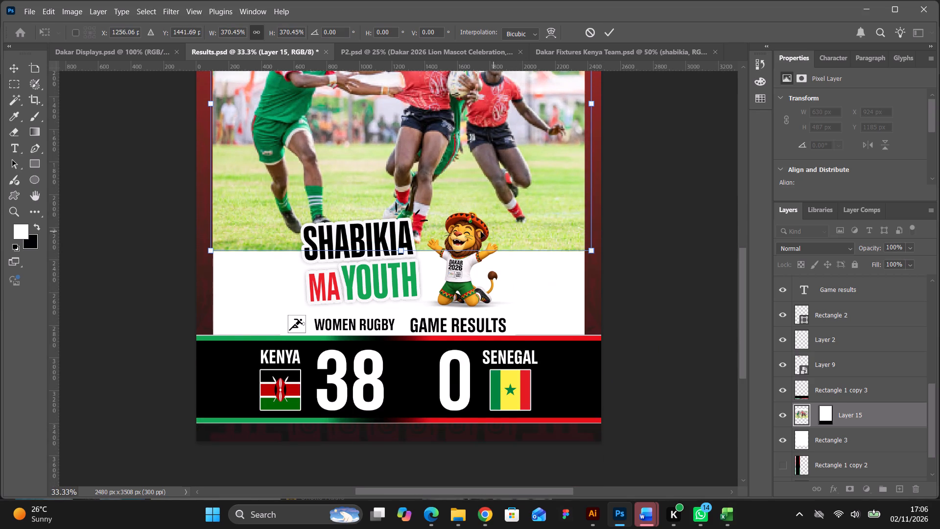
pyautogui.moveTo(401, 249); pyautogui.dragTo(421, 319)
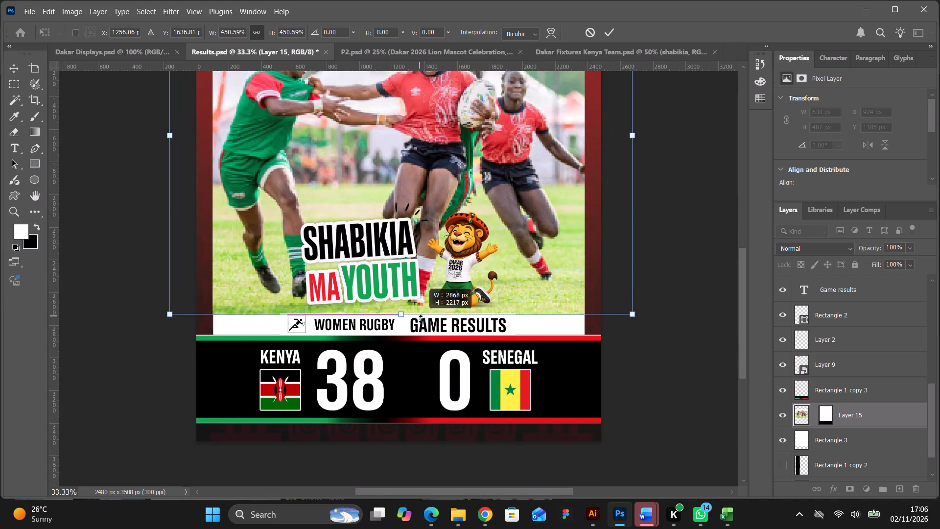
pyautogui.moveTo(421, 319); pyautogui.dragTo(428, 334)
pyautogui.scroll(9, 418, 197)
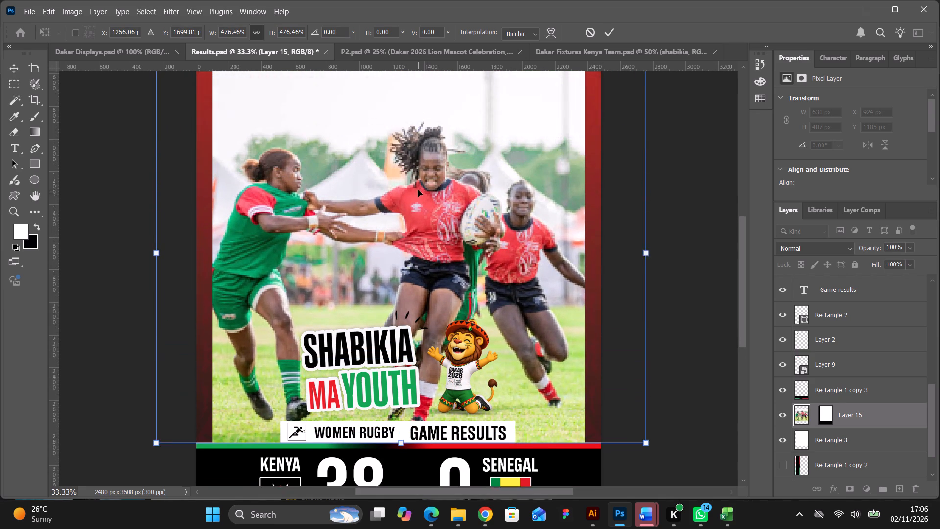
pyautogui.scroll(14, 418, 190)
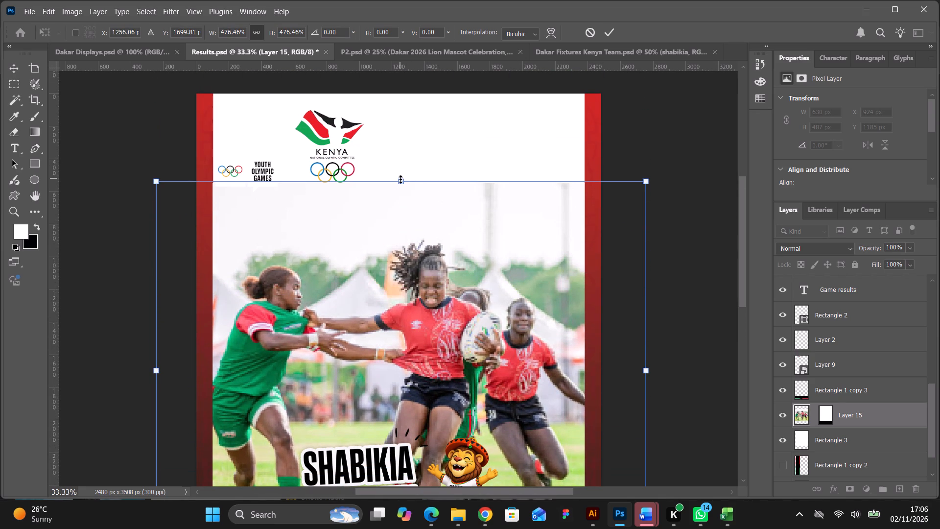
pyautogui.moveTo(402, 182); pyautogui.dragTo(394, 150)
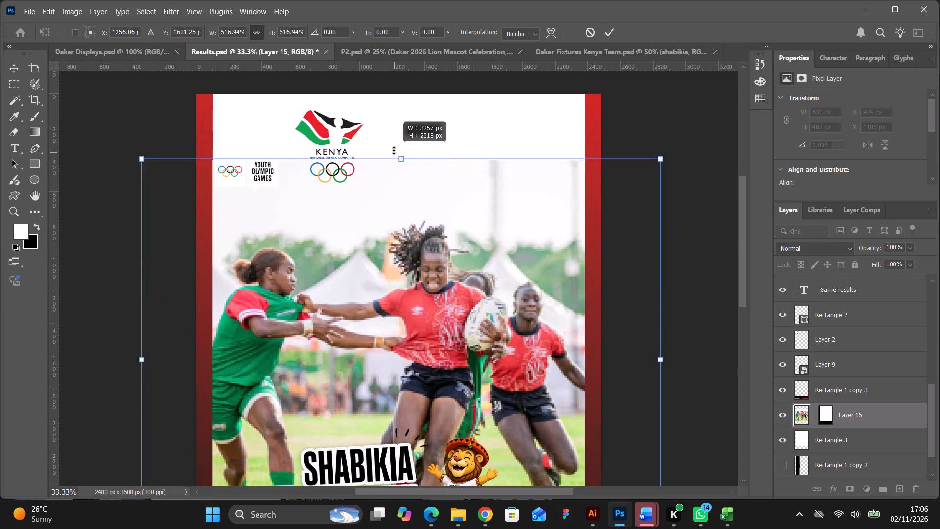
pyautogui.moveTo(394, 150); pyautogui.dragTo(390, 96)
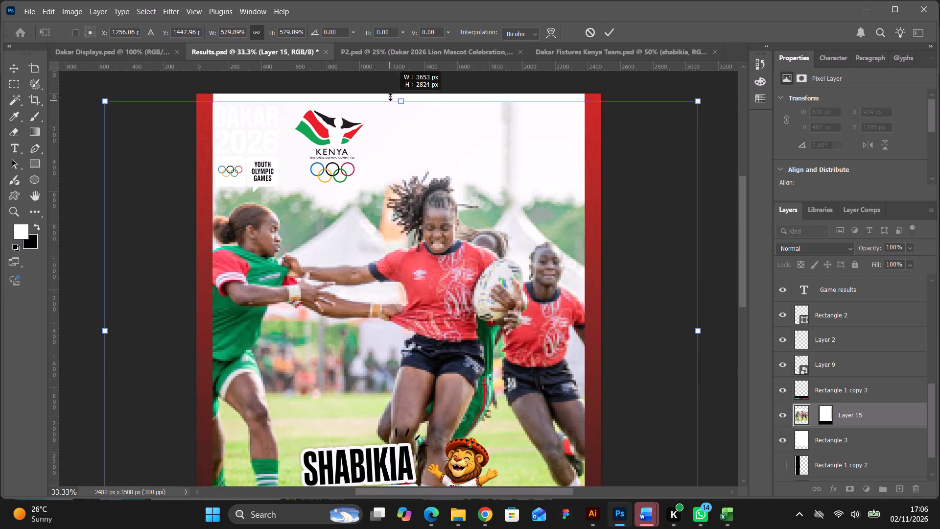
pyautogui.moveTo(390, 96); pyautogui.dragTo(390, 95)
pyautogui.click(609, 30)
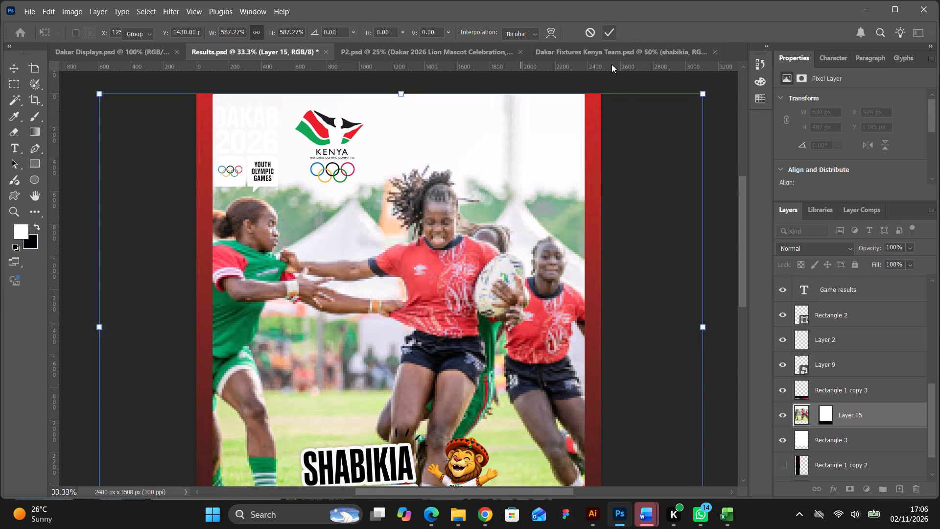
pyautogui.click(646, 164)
# Review the whole poster with the match photo in place, from the top logos down to the score band.
pyautogui.scroll(-4, 646, 164)
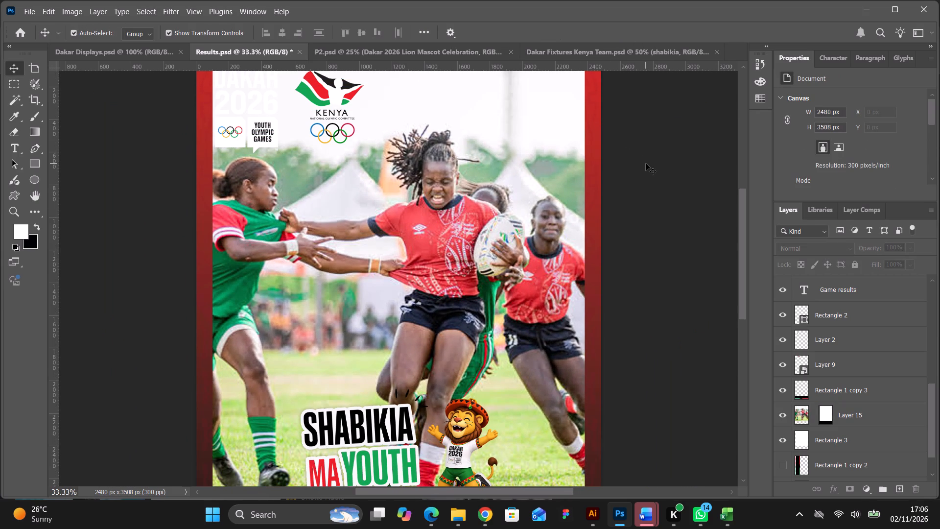
pyautogui.scroll(-2, 646, 164)
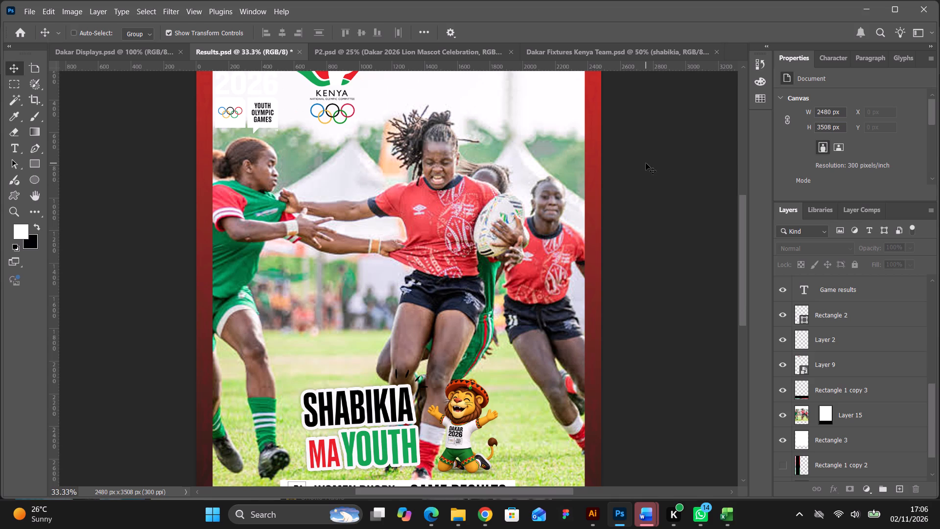
pyautogui.hotkey('ctrl', '-')
pyautogui.scroll(-2, 646, 163)
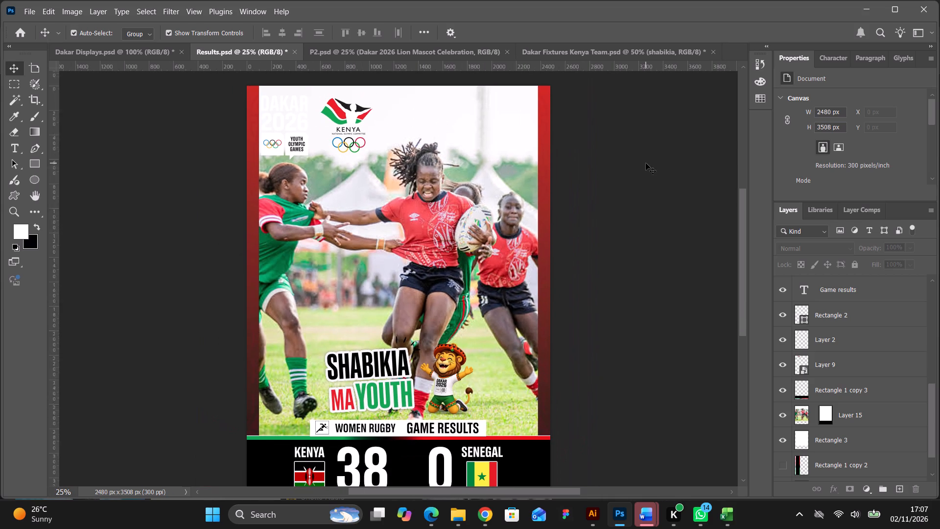
pyautogui.scroll(-2, 646, 163)
pyautogui.scroll(3, 644, 167)
pyautogui.scroll(-7, 644, 167)
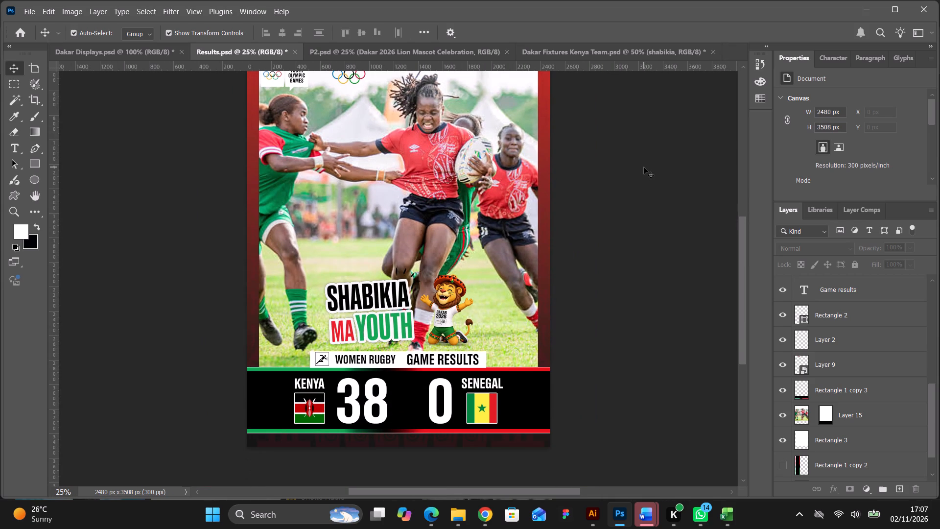
pyautogui.scroll(7, 644, 167)
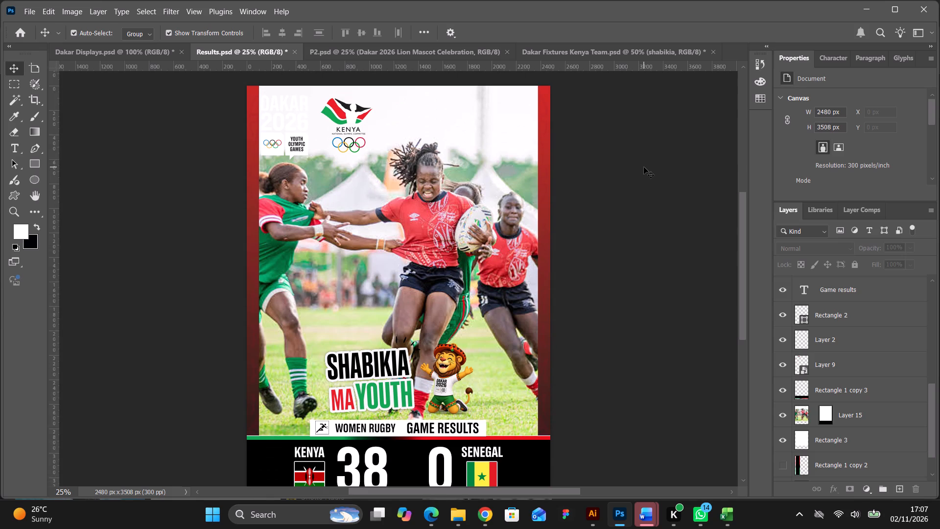
pyautogui.scroll(-2, 644, 167)
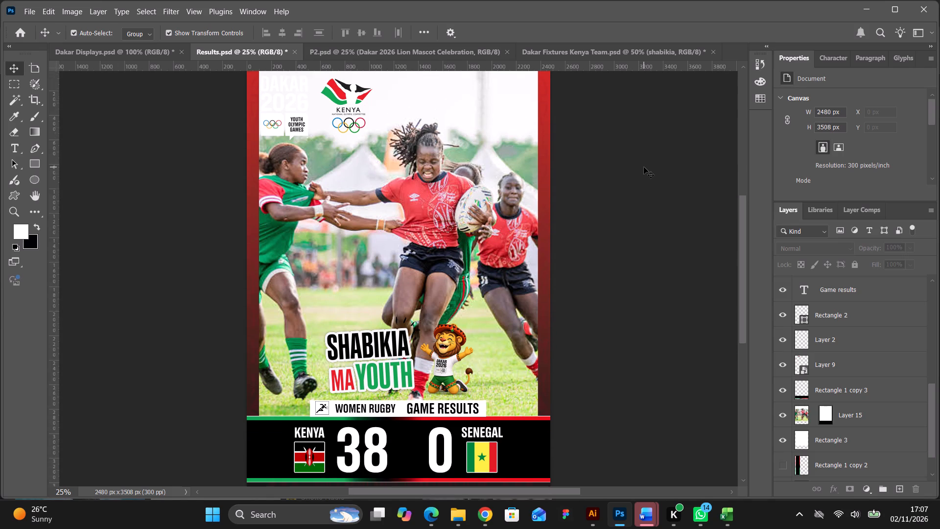
pyautogui.scroll(-5, 644, 167)
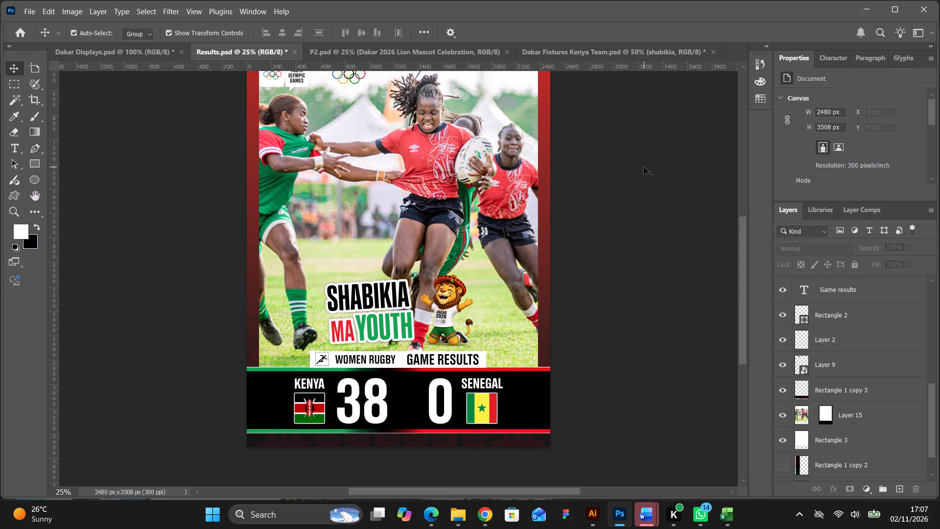
pyautogui.scroll(5, 652, 151)
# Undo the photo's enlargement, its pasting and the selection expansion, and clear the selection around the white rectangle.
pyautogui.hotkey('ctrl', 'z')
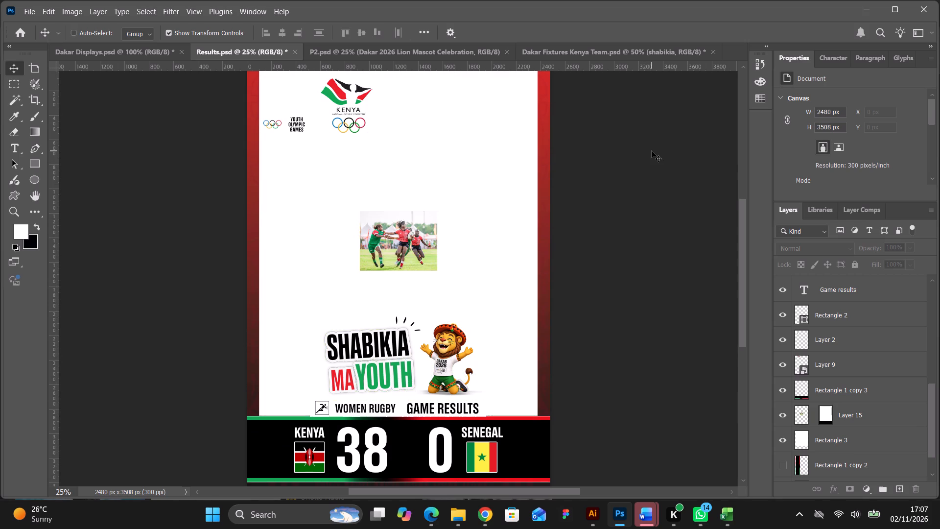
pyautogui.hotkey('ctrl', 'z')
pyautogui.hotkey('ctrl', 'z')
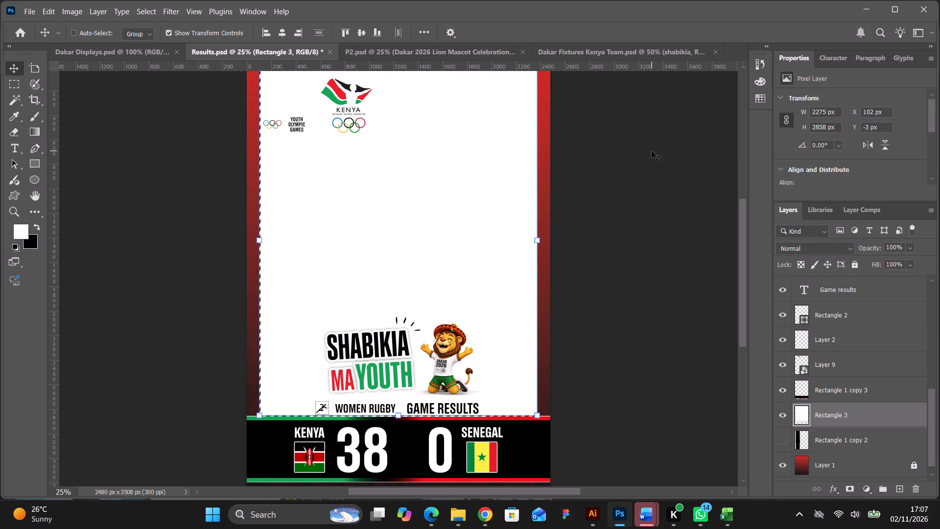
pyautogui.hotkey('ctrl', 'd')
# Lock the white rectangle's layer, Rectangle 3.
pyautogui.scroll(-11, 656, 178)
pyautogui.click(654, 189)
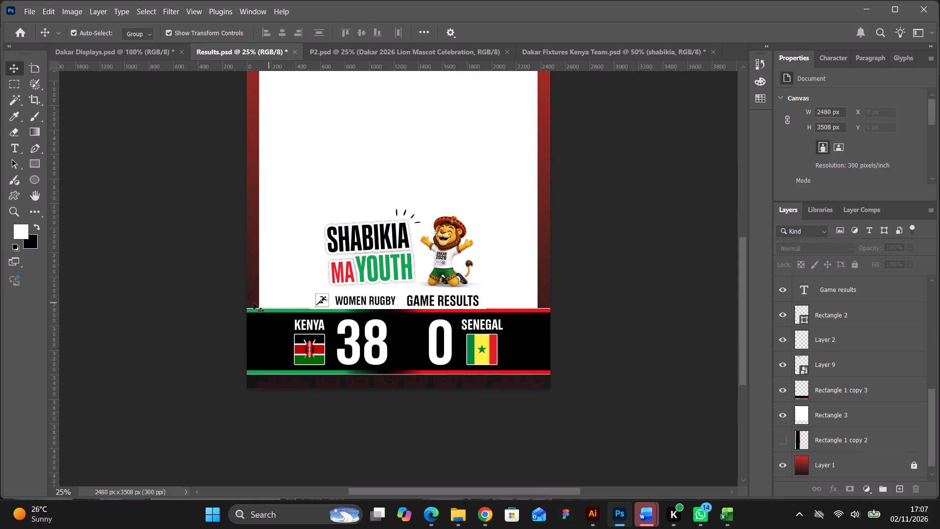
pyautogui.click(234, 303)
pyautogui.click(286, 205)
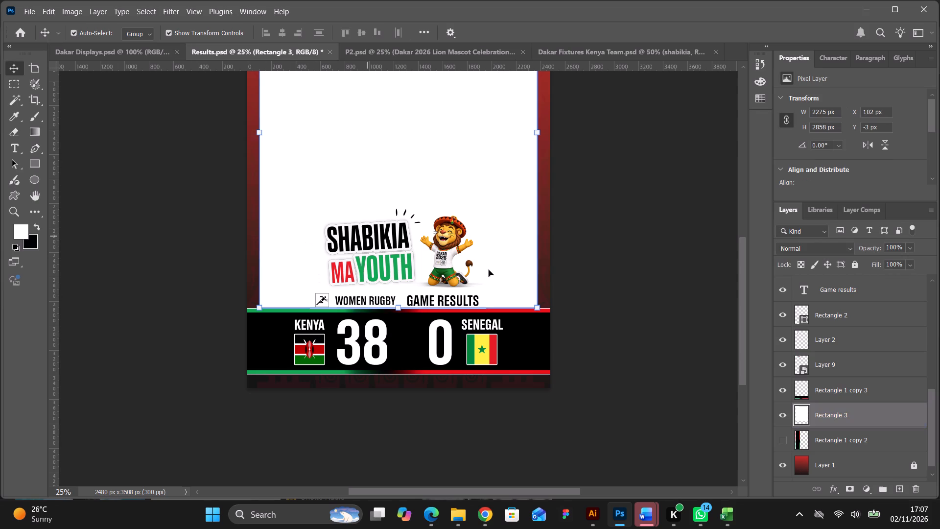
pyautogui.click(851, 264)
pyautogui.click(630, 273)
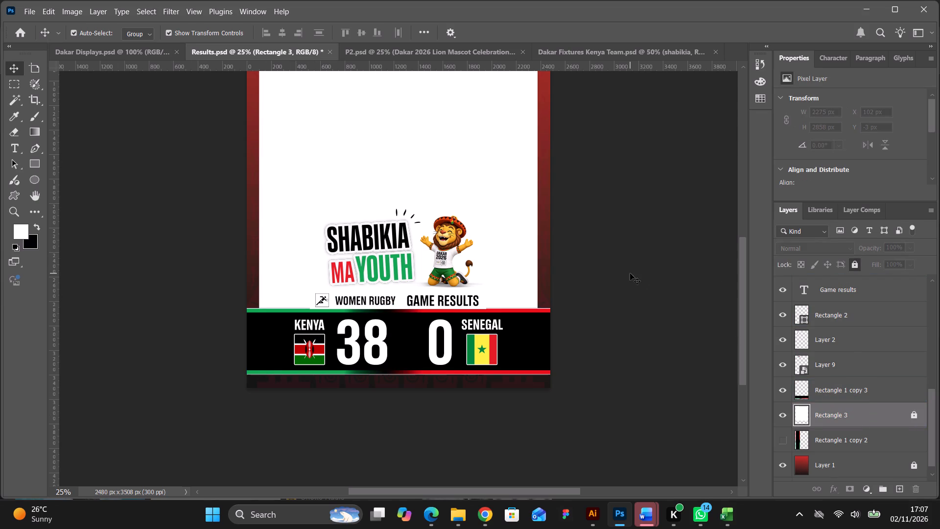
# Move the slogan, lion mascot, game results title and score band together about 250 px up, keeping them horizontally centred.
pyautogui.moveTo(196, 218); pyautogui.dragTo(584, 412)
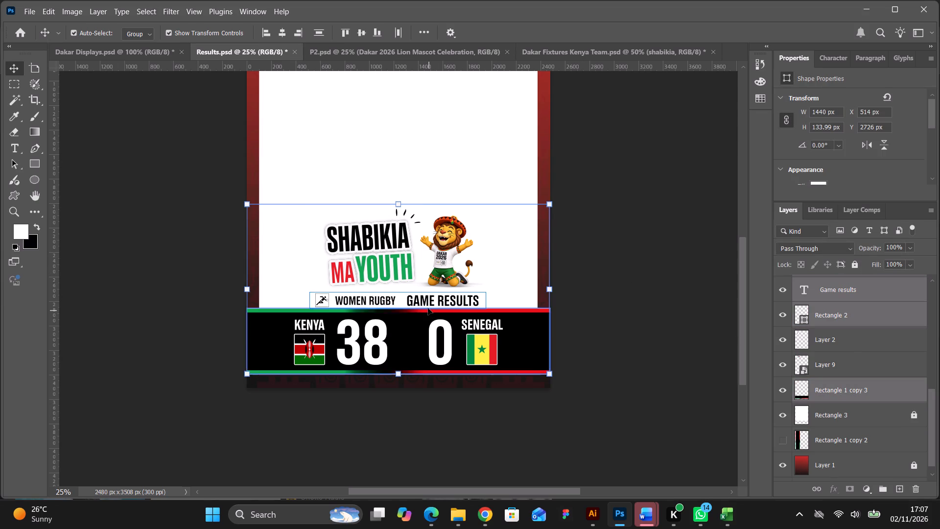
pyautogui.moveTo(427, 306); pyautogui.dragTo(419, 246)
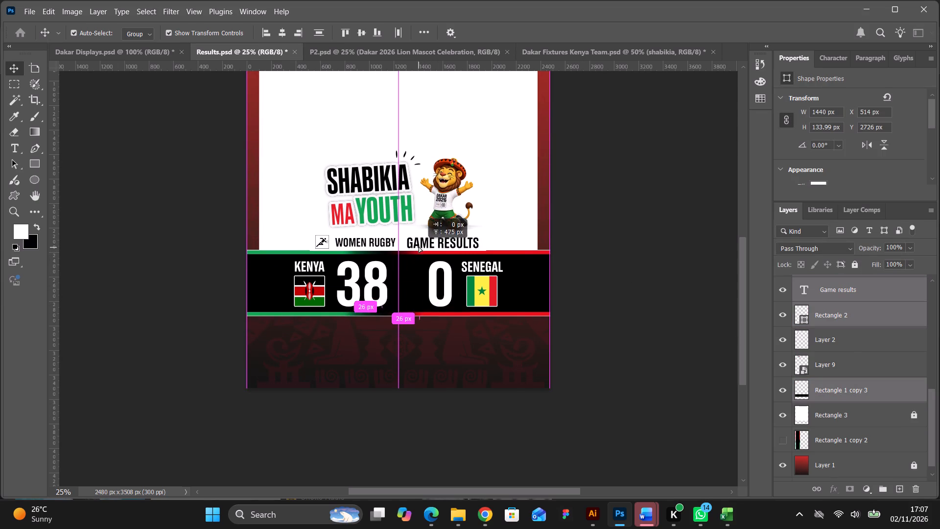
pyautogui.moveTo(419, 246); pyautogui.dragTo(422, 270)
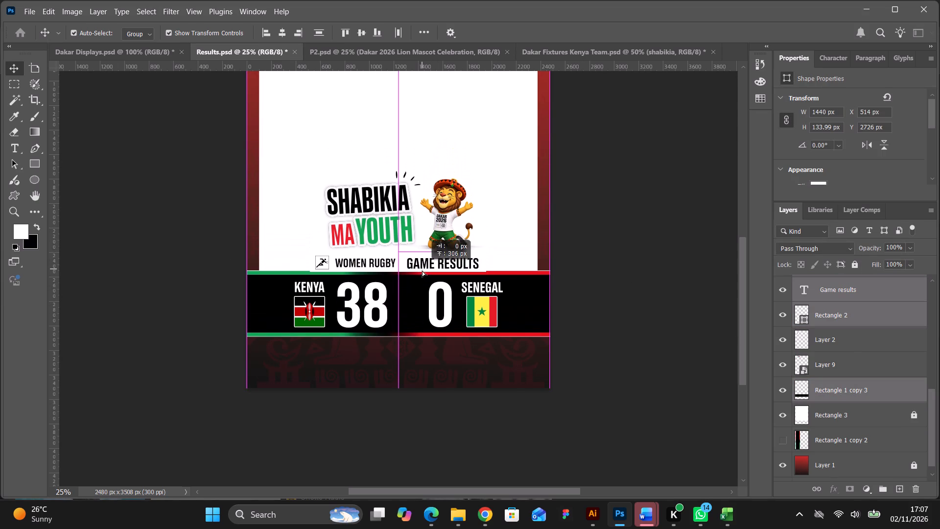
pyautogui.moveTo(422, 270); pyautogui.dragTo(423, 287)
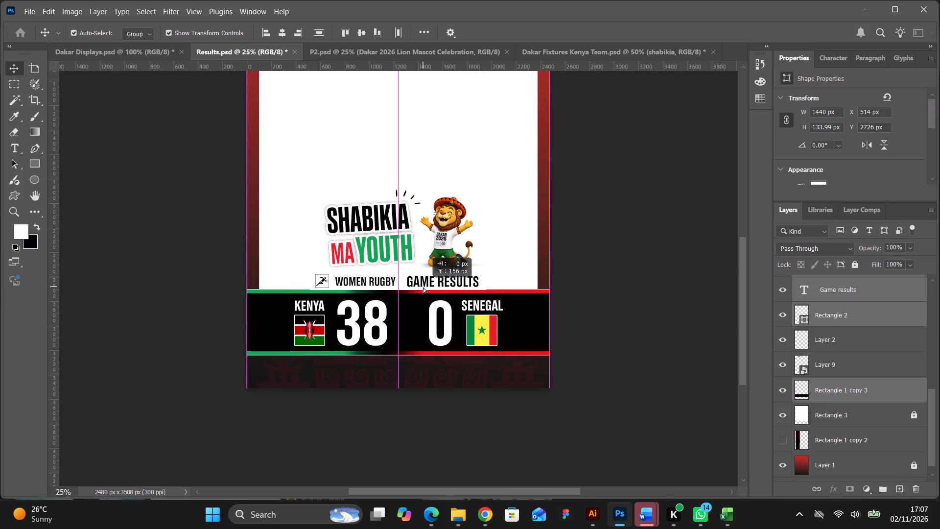
pyautogui.moveTo(423, 287); pyautogui.dragTo(423, 286)
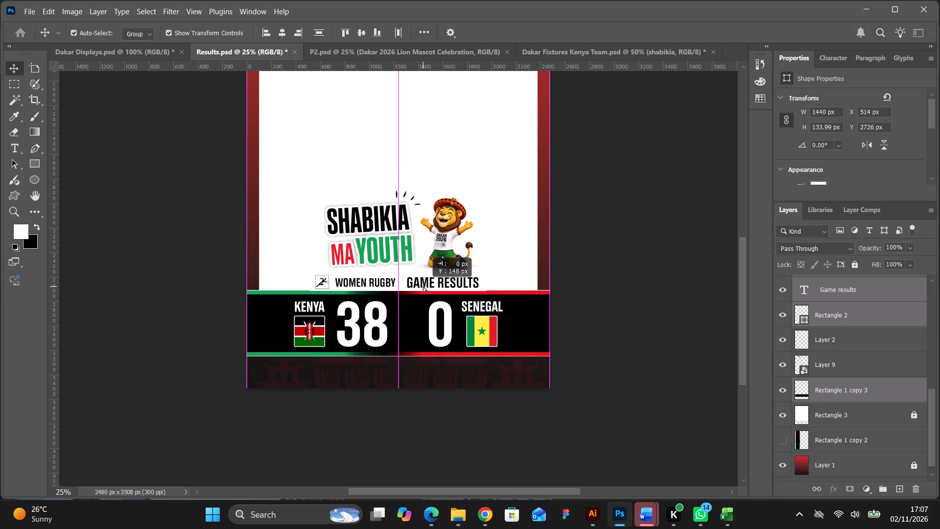
pyautogui.moveTo(423, 286); pyautogui.dragTo(423, 279)
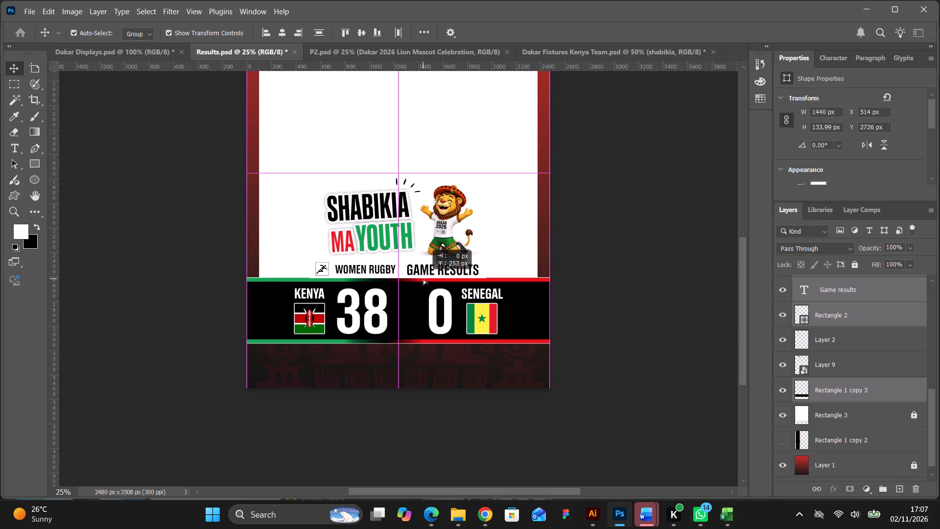
pyautogui.moveTo(423, 279); pyautogui.dragTo(423, 280)
pyautogui.click(594, 294)
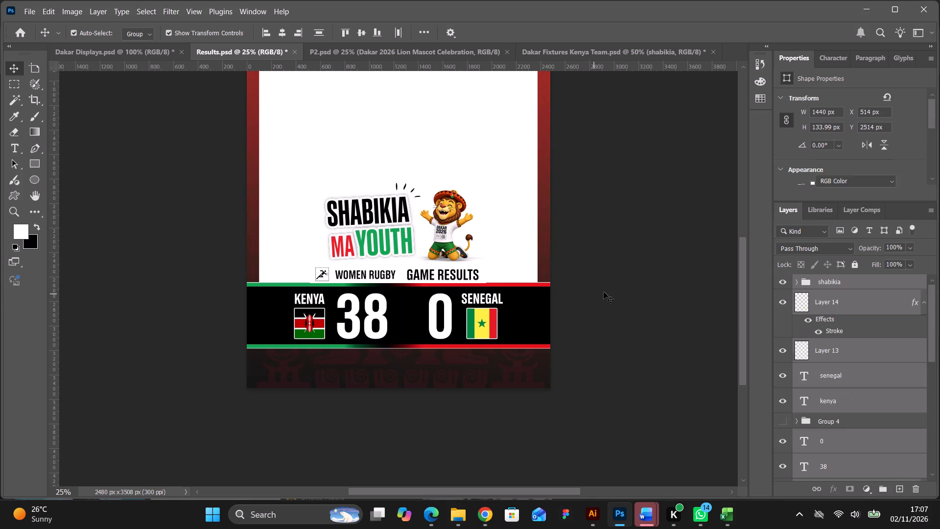
# Nudge Rectangle 2, the white strip behind the women rugby game results title, slightly up and deselect it.
pyautogui.click(483, 263)
pyautogui.click(477, 267)
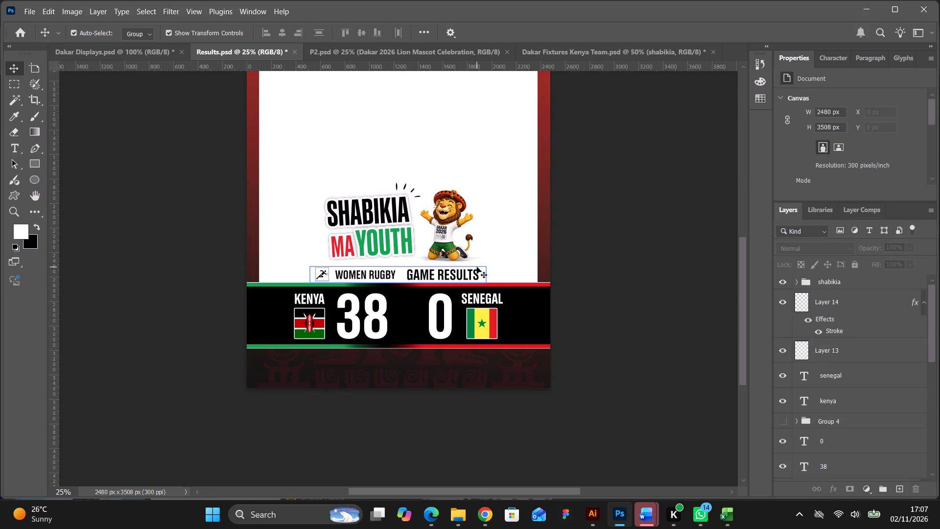
pyautogui.press('Up')
pyautogui.click(635, 268)
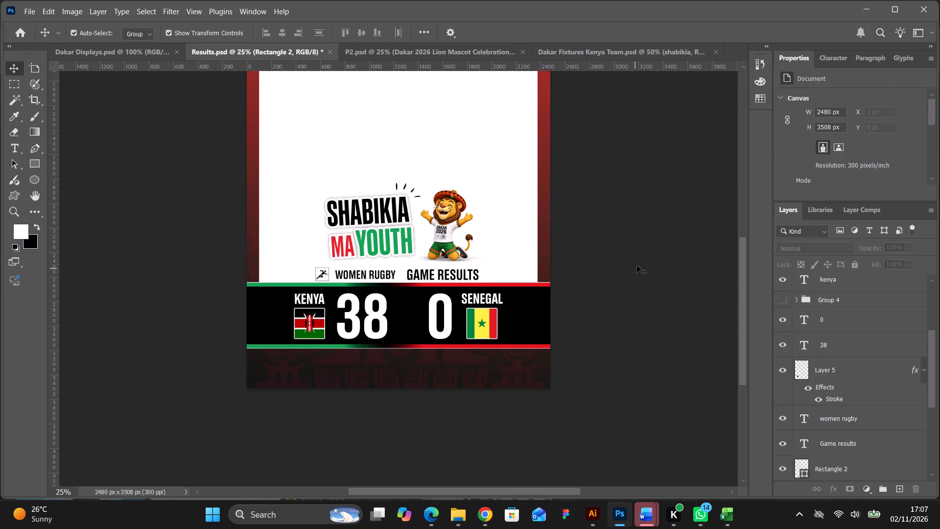
pyautogui.click(516, 217)
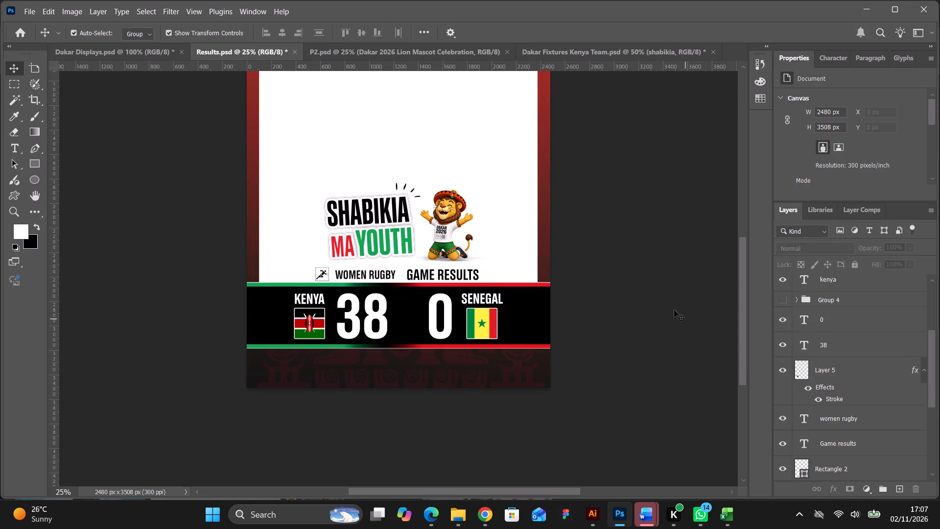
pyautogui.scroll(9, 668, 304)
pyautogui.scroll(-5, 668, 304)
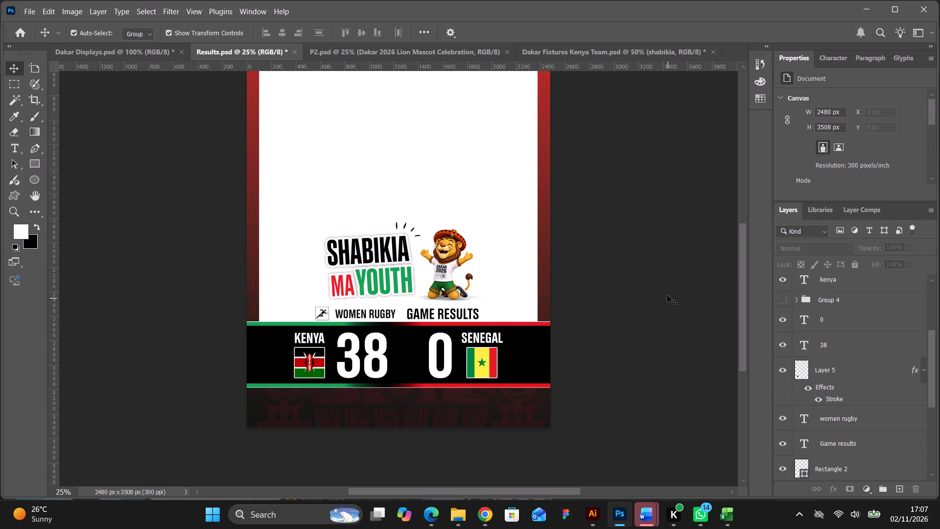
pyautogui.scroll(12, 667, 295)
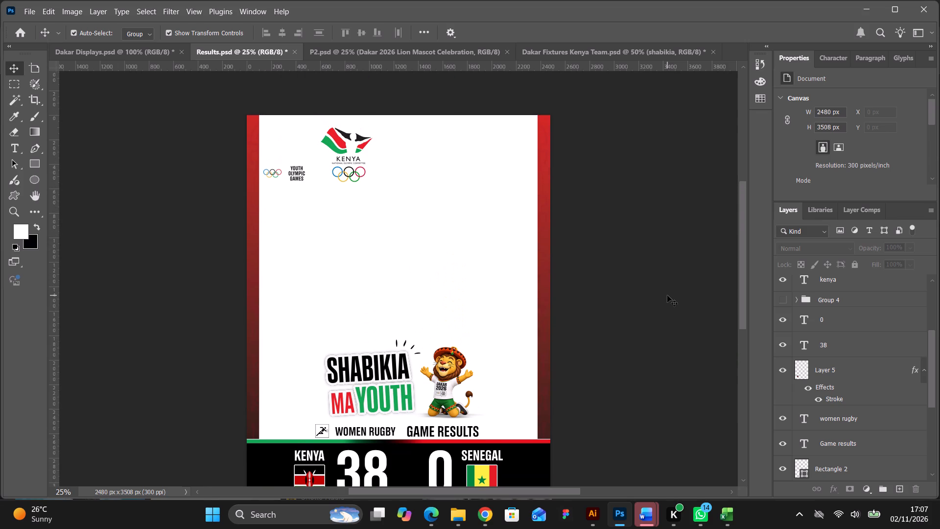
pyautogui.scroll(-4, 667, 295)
# Switch to Chrome and browse the Kenya Lionesses image results, examining the red-shirted team line-up photo and its related images.
pyautogui.click(483, 508)
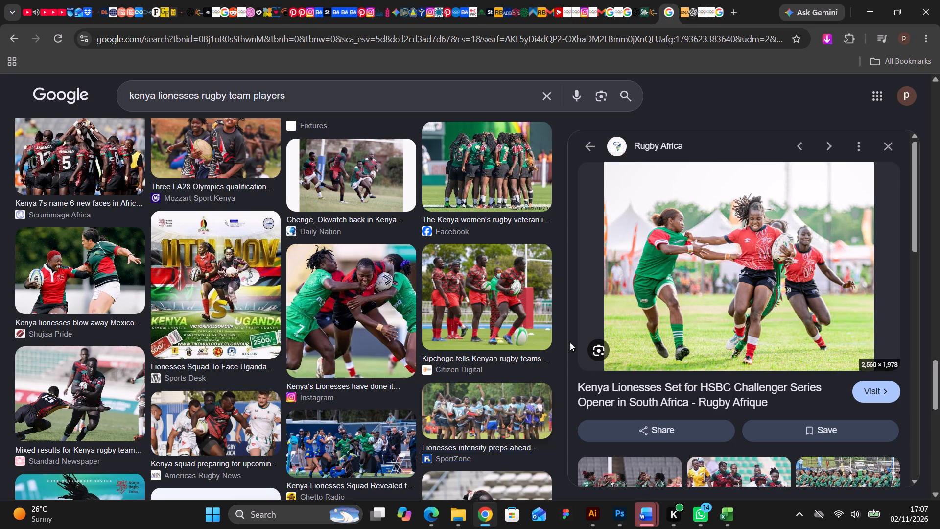
pyautogui.scroll(-4, 318, 309)
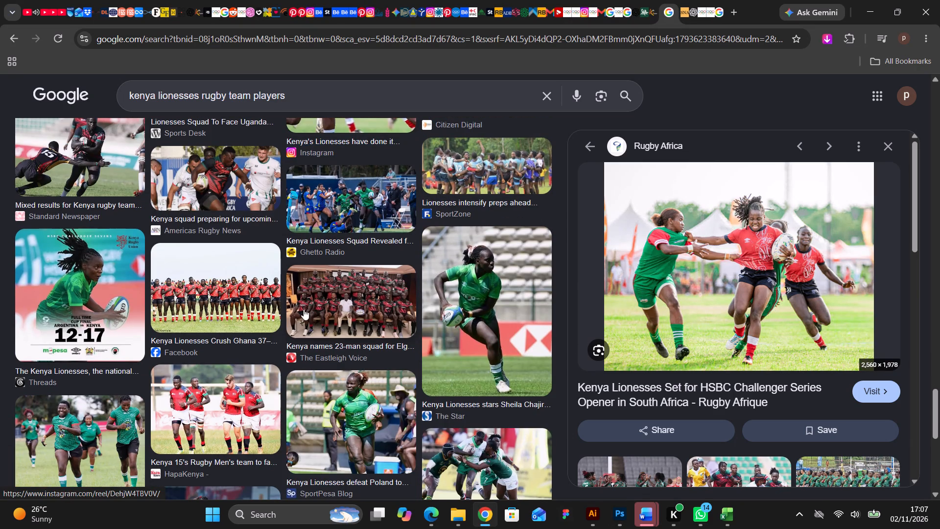
pyautogui.click(254, 296)
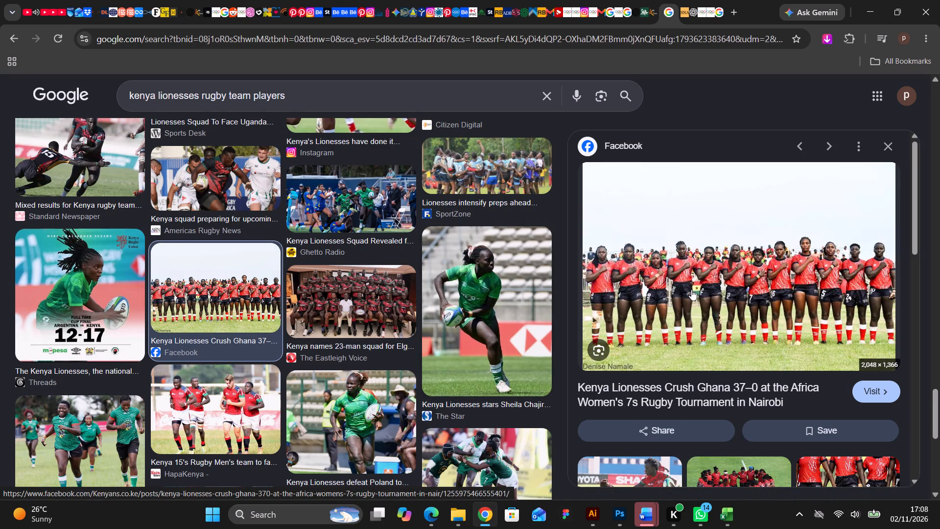
pyautogui.scroll(-3, 691, 289)
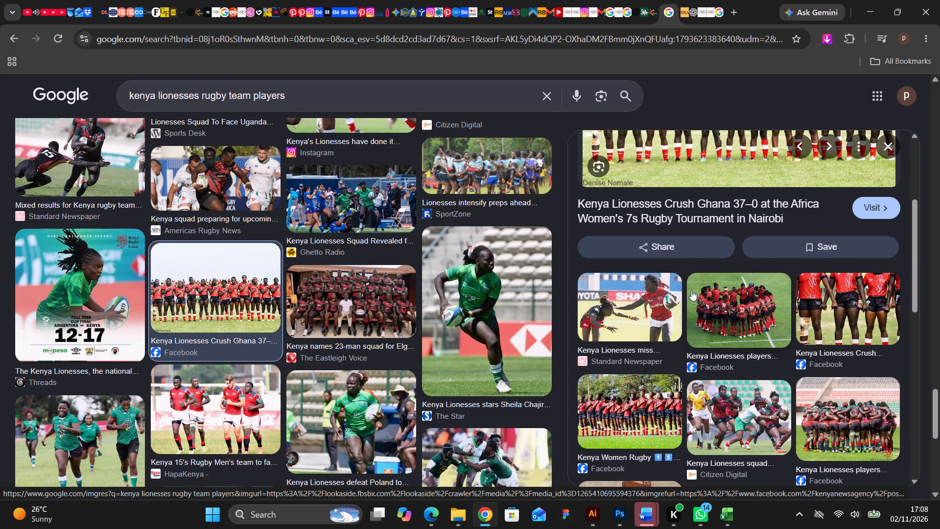
pyautogui.scroll(-1, 691, 290)
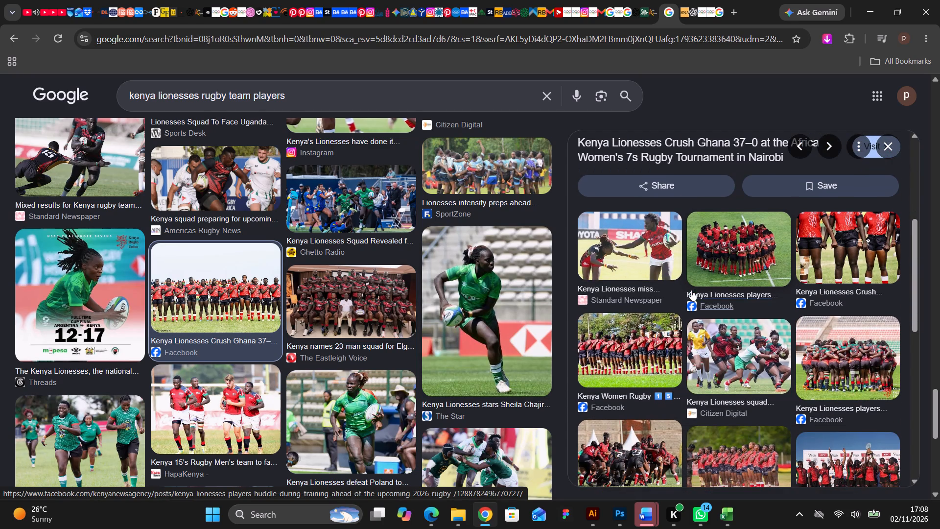
pyautogui.scroll(-3, 691, 290)
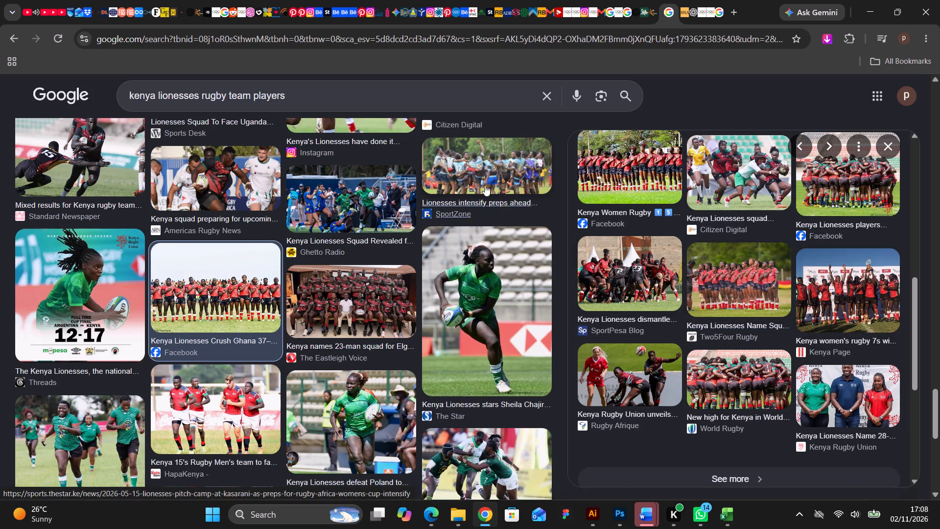
# Pause the Dru Hill music video playing on YouTube.
pyautogui.click(33, 14)
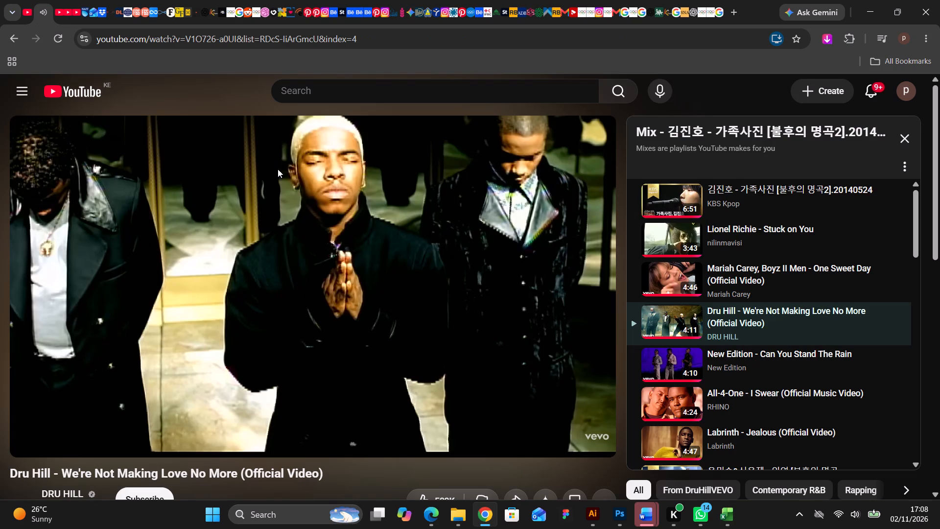
pyautogui.click(317, 246)
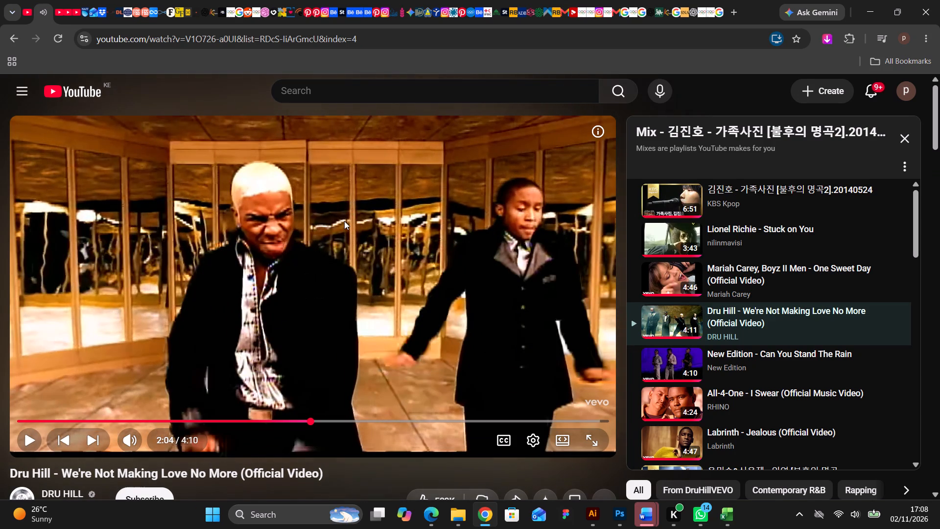
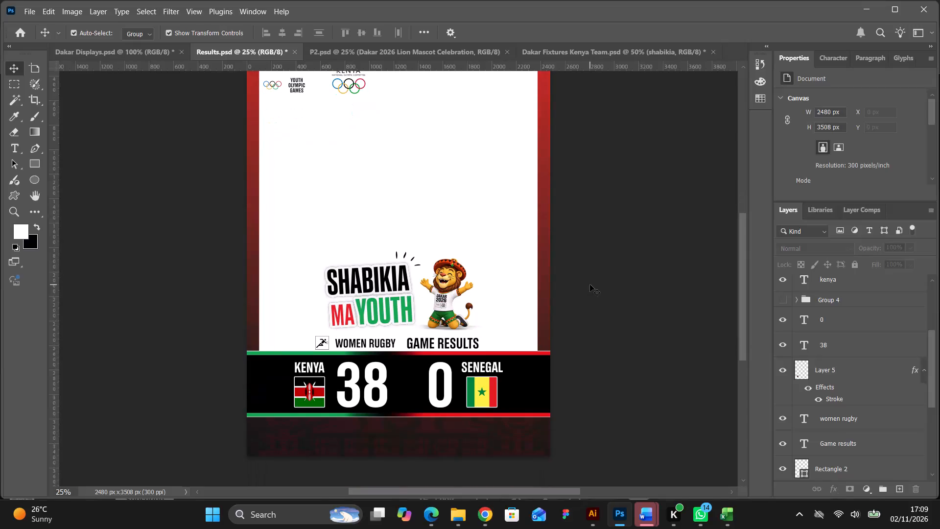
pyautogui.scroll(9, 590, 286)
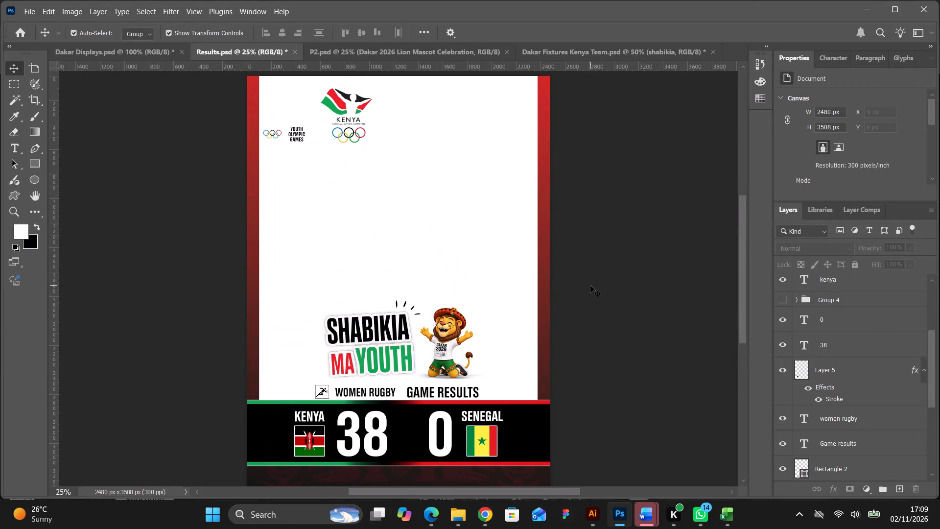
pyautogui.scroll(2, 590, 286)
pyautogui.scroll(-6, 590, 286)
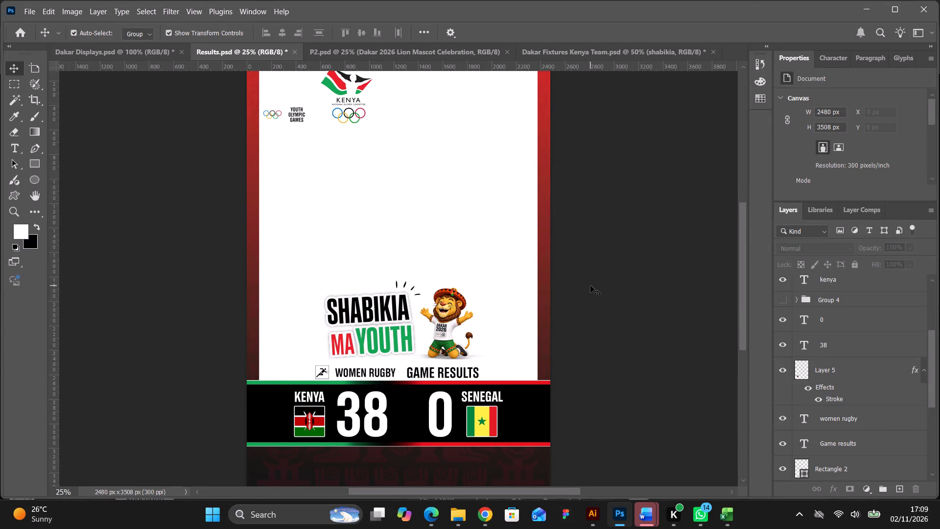
# Switch to Chrome and look through the olympics.com page on the Dakar 2026 women's rugby sevens pool round.
pyautogui.click(489, 510)
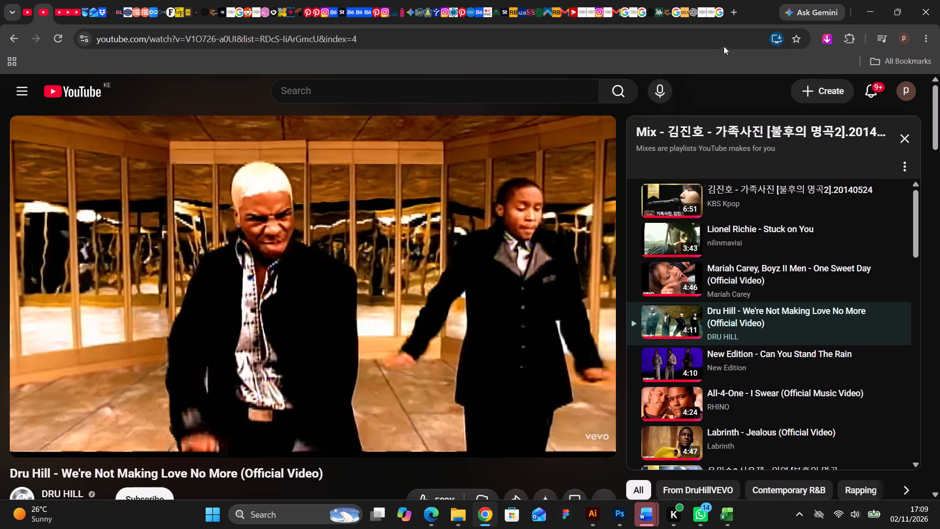
pyautogui.click(718, 16)
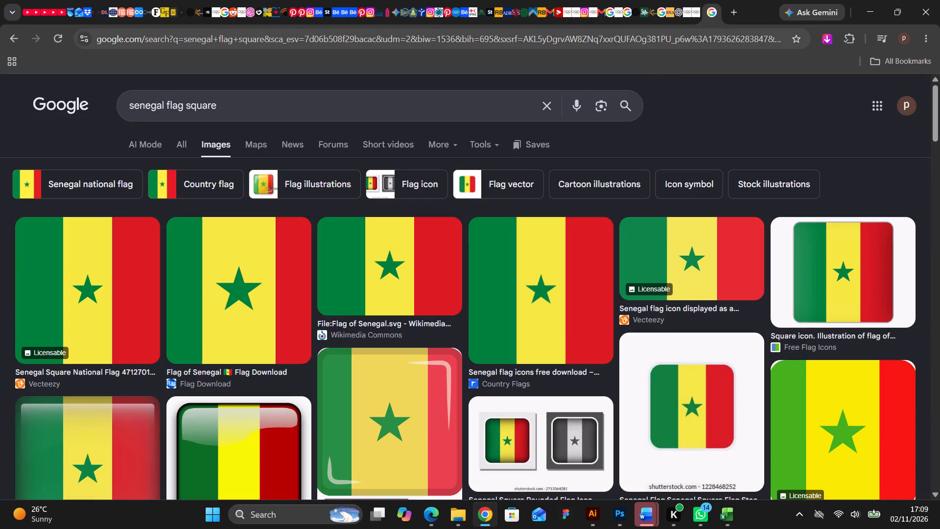
pyautogui.click(694, 17)
pyautogui.scroll(3, 502, 191)
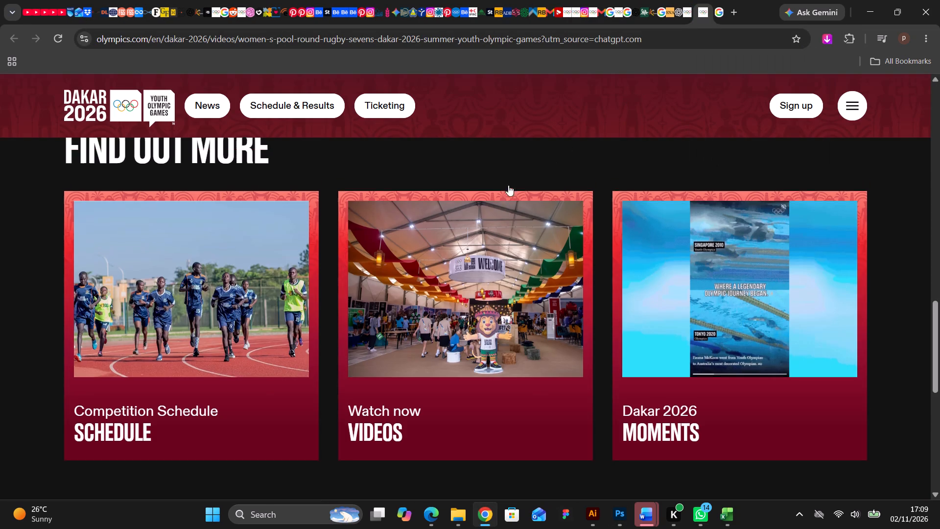
pyautogui.scroll(9, 508, 185)
pyautogui.scroll(-7, 563, 144)
pyautogui.scroll(4, 563, 144)
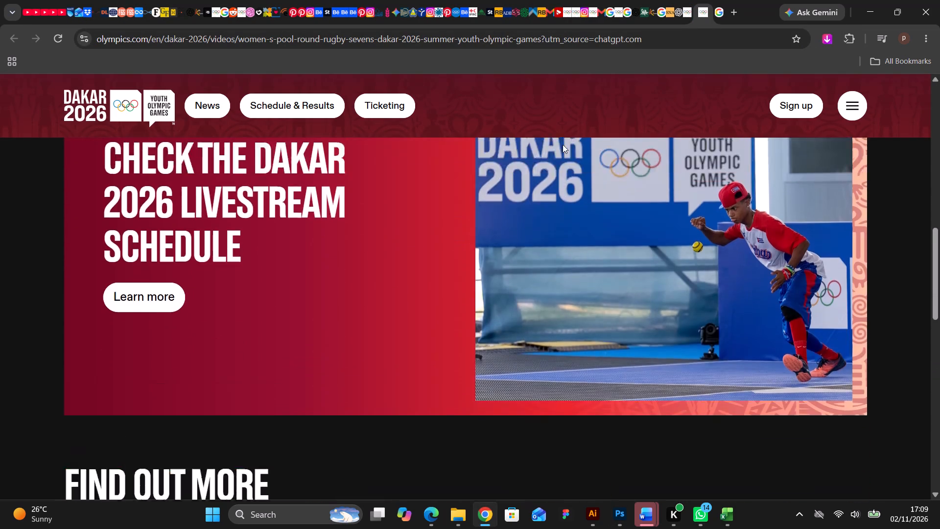
pyautogui.scroll(16, 563, 144)
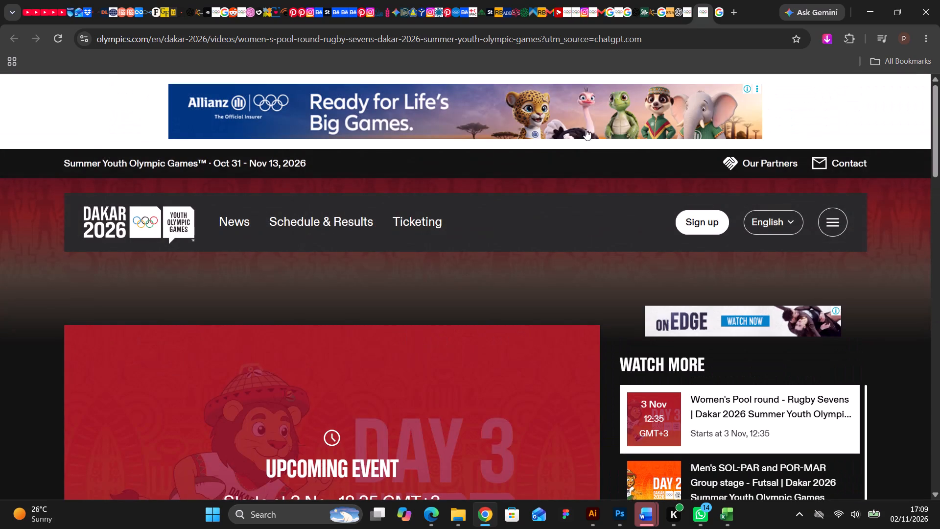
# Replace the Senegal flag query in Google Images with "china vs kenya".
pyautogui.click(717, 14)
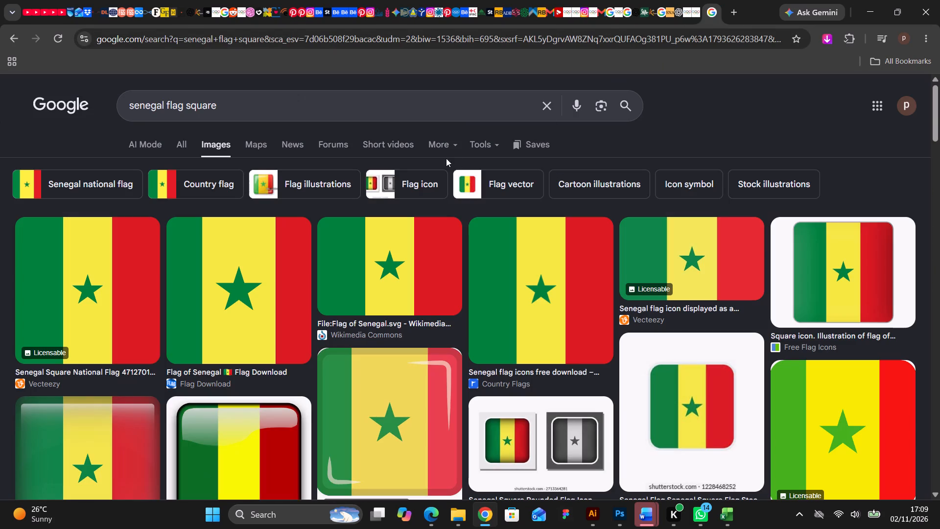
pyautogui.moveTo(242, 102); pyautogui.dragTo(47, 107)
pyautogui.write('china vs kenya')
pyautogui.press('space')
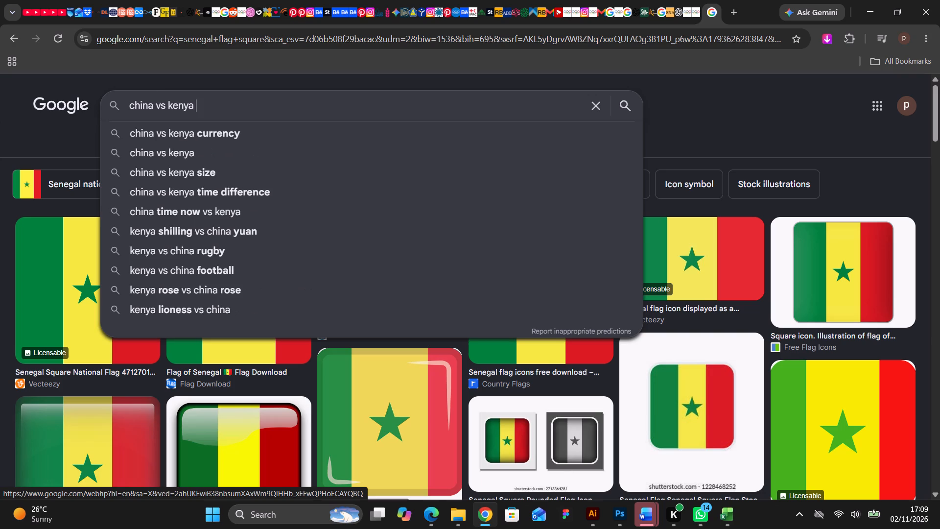
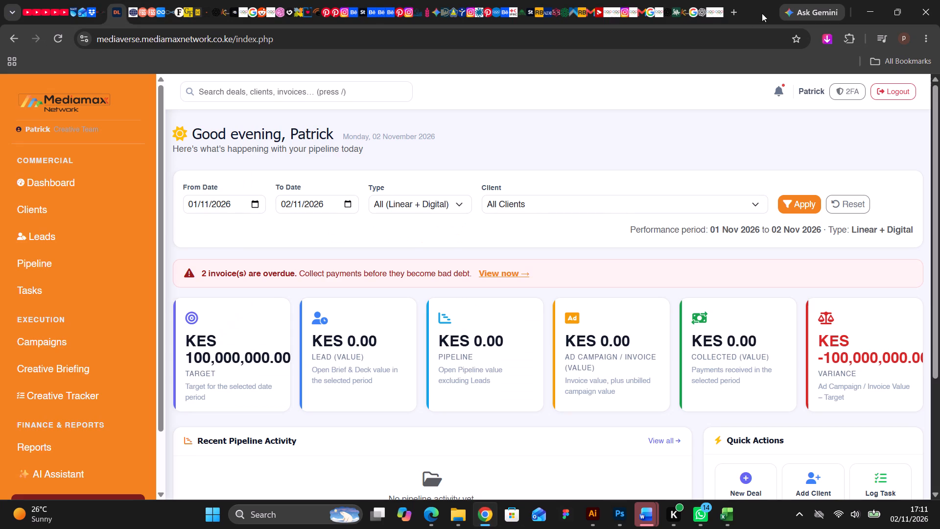
# In the Kenya Lionesses image results, open the Facebook photo of the ball carrier in white kit and copy the image.
pyautogui.click(692, 13)
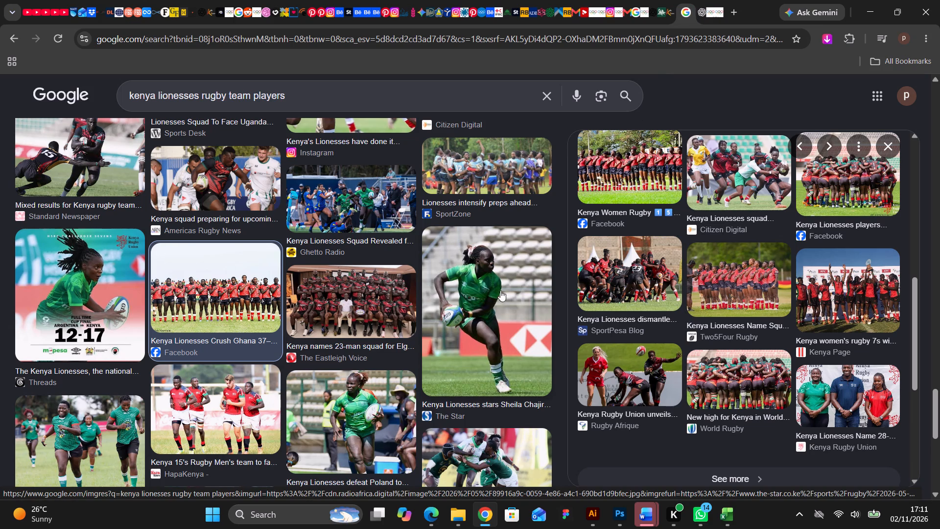
pyautogui.click(491, 305)
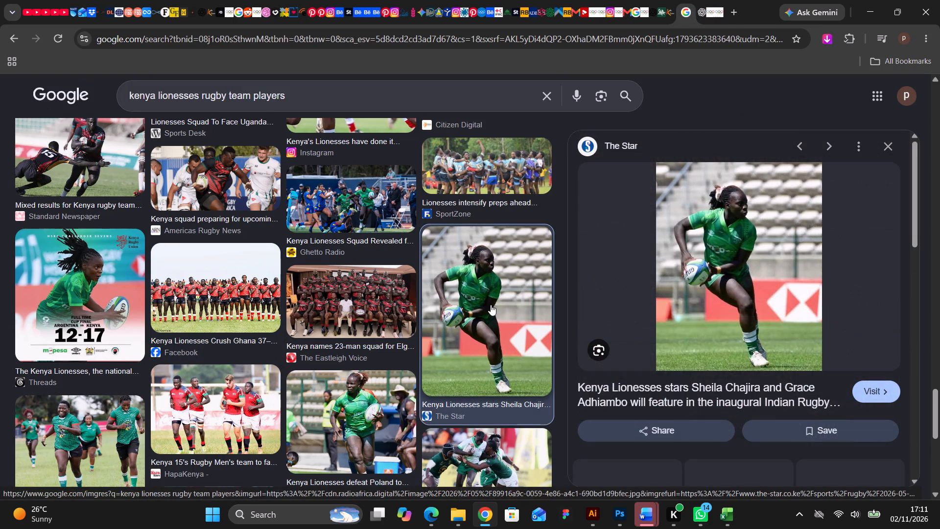
pyautogui.scroll(-4, 713, 258)
pyautogui.click(627, 279)
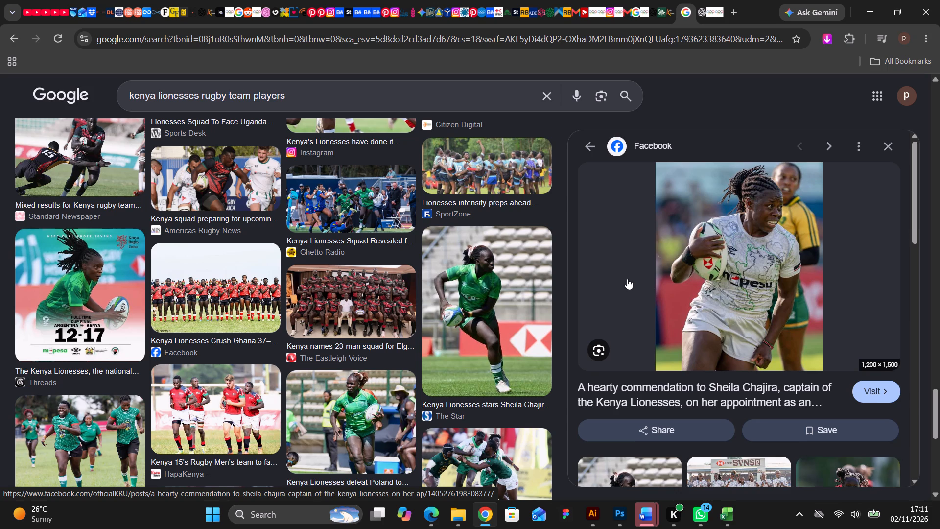
pyautogui.rightClick(733, 278)
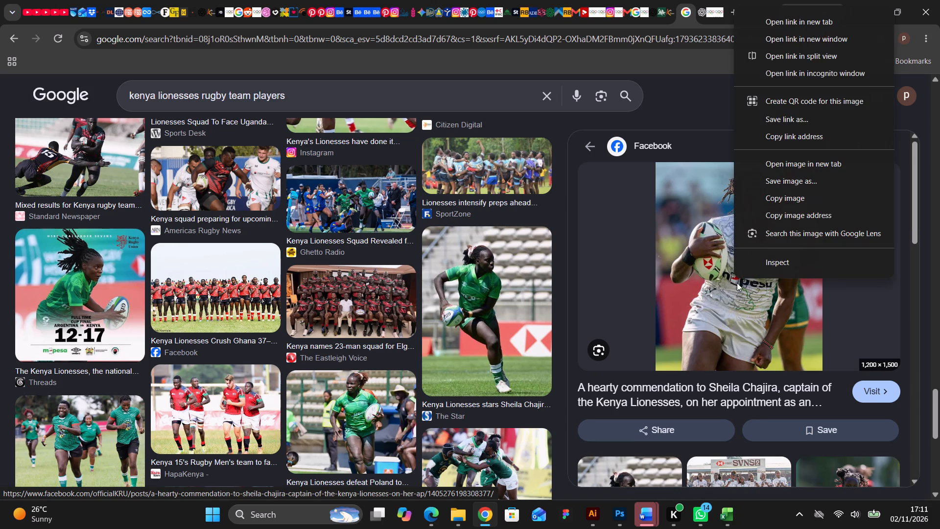
pyautogui.click(775, 198)
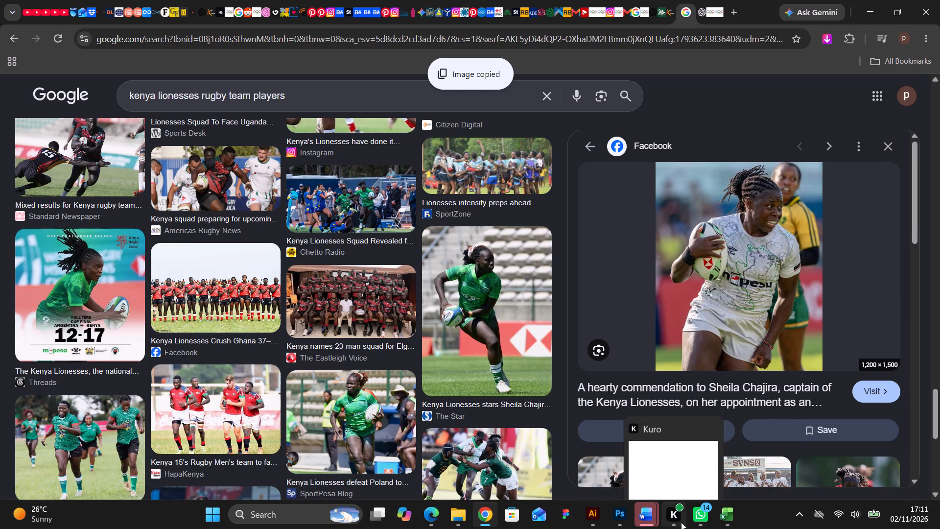
# Switch to Results.psd in Photoshop and unlock the white Rectangle 3 layer.
pyautogui.click(625, 511)
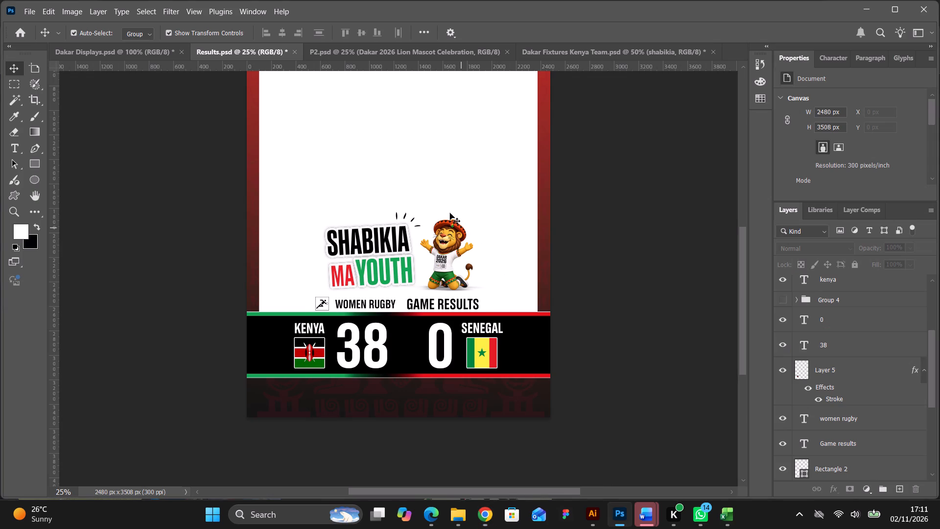
pyautogui.click(456, 195)
pyautogui.scroll(-18, 860, 420)
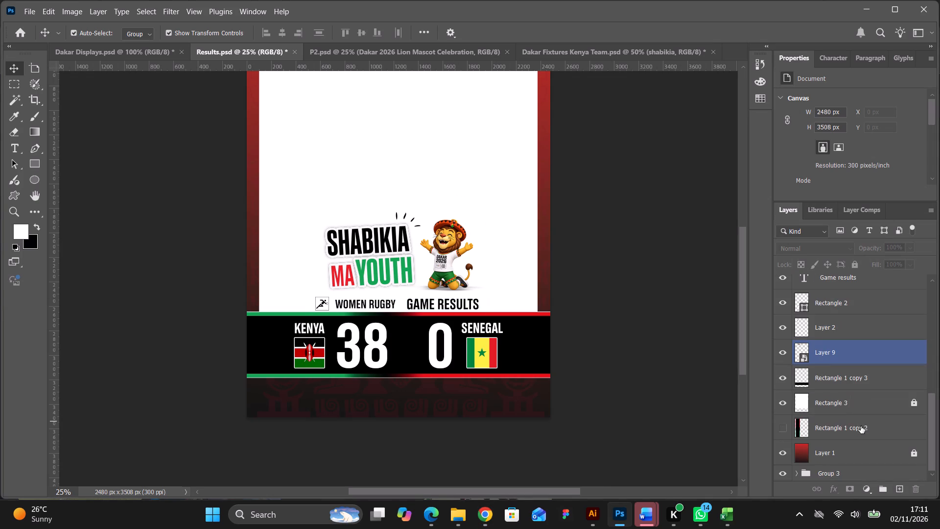
pyautogui.click(852, 411)
pyautogui.click(911, 405)
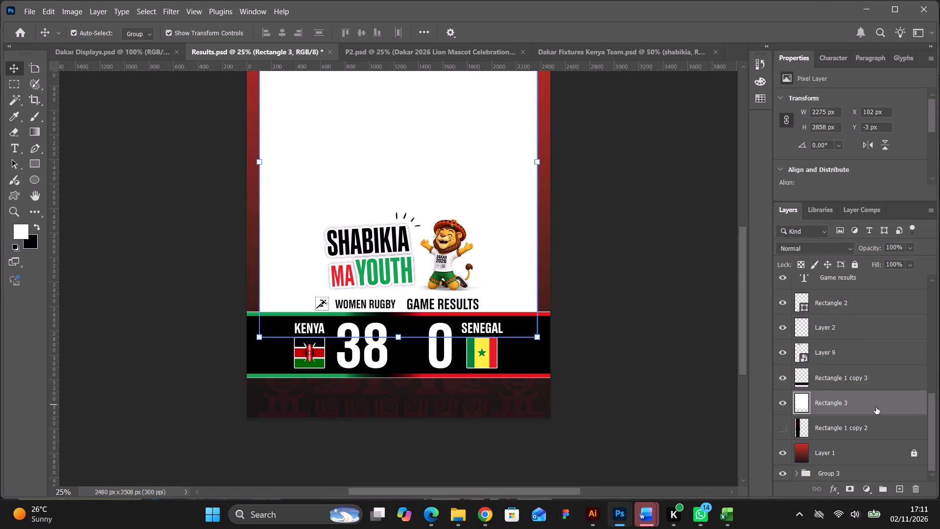
pyautogui.keyDown('ctrl'); pyautogui.click(874, 407); pyautogui.keyUp('ctrl')
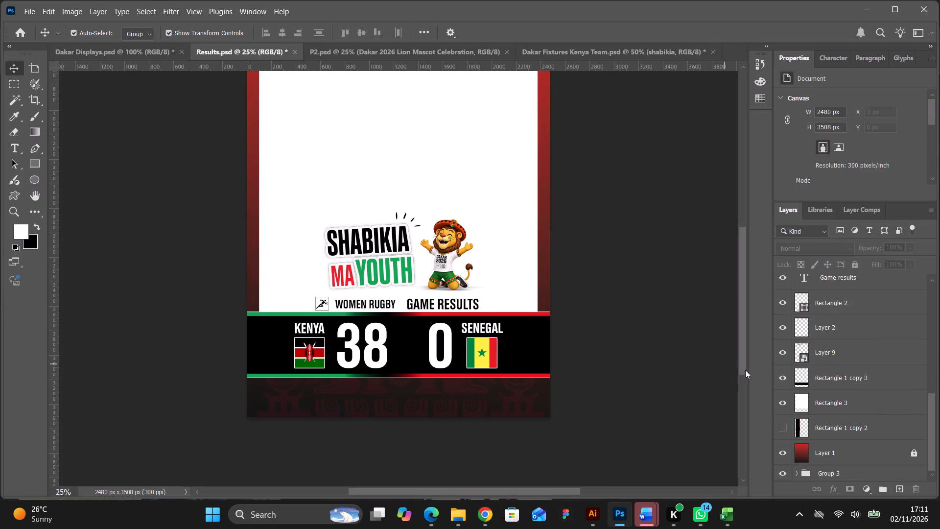
# Load the Rectangle 3 layer's outline as a selection and expand it by 2 pixels.
pyautogui.click(806, 403)
pyautogui.keyDown('ctrl'); pyautogui.click(802, 402); pyautogui.keyUp('ctrl')
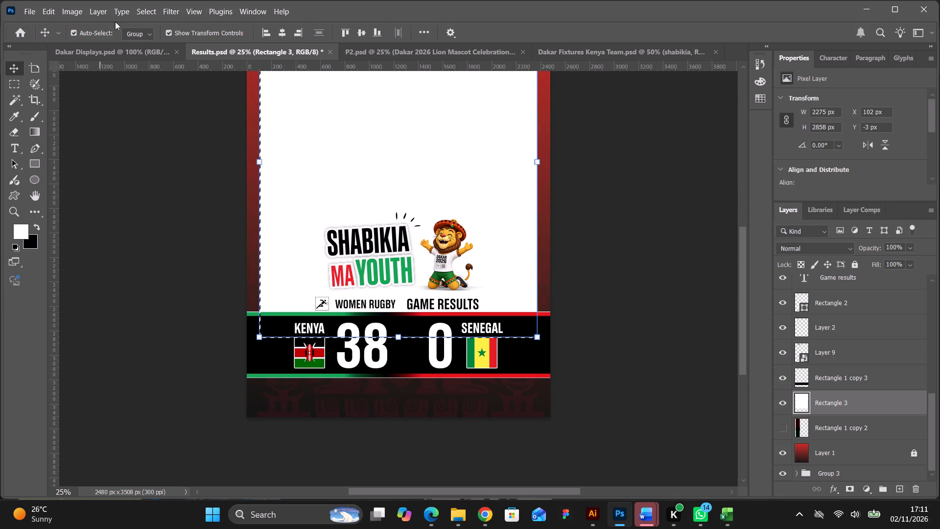
pyautogui.click(144, 14)
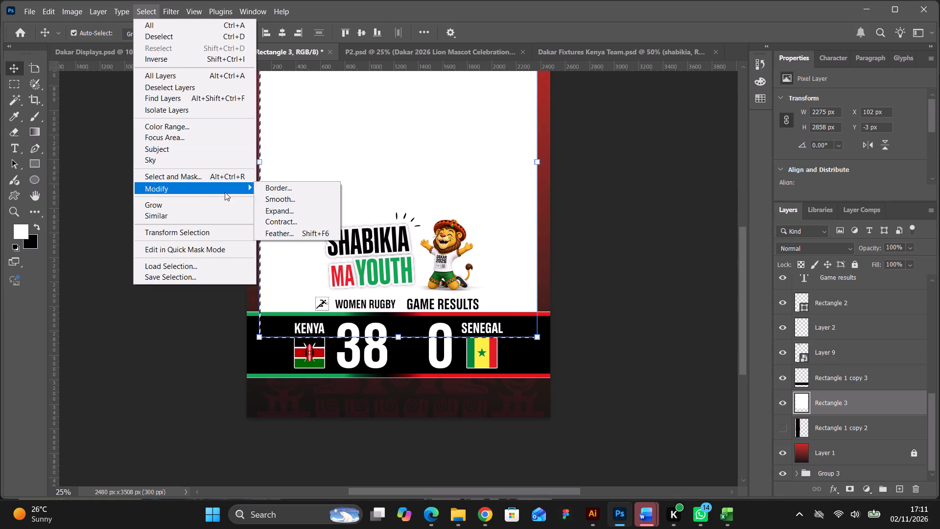
pyautogui.click(272, 207)
pyautogui.click(612, 247)
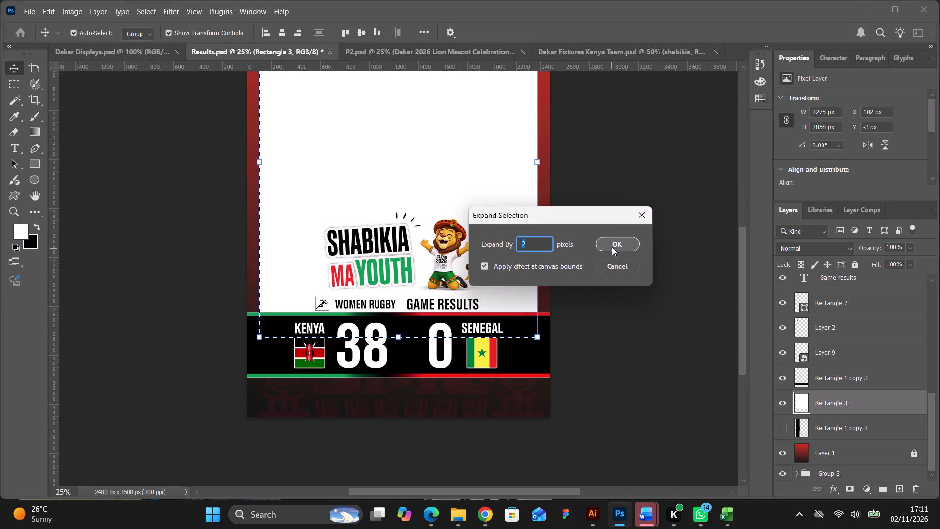
# Paste the copied player photo into the expanded selection so it is masked to the white rectangle.
pyautogui.click(52, 14)
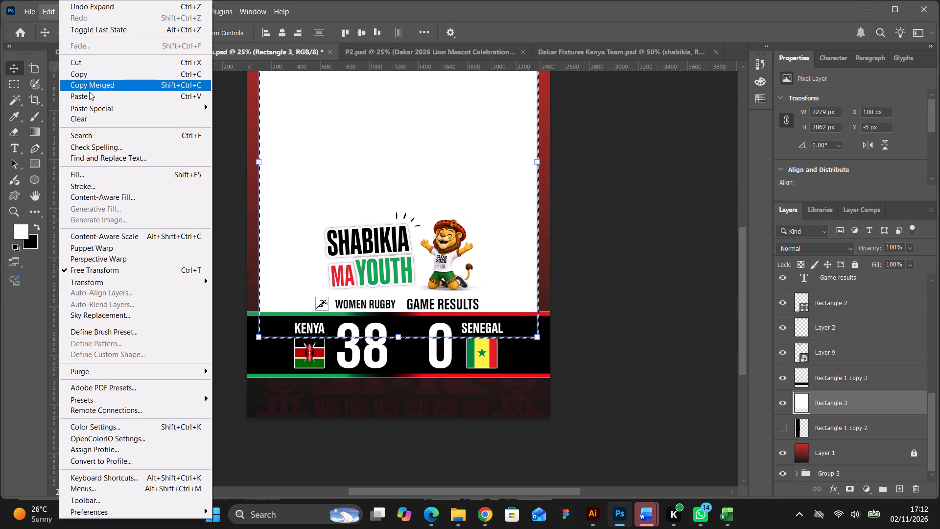
pyautogui.click(235, 131)
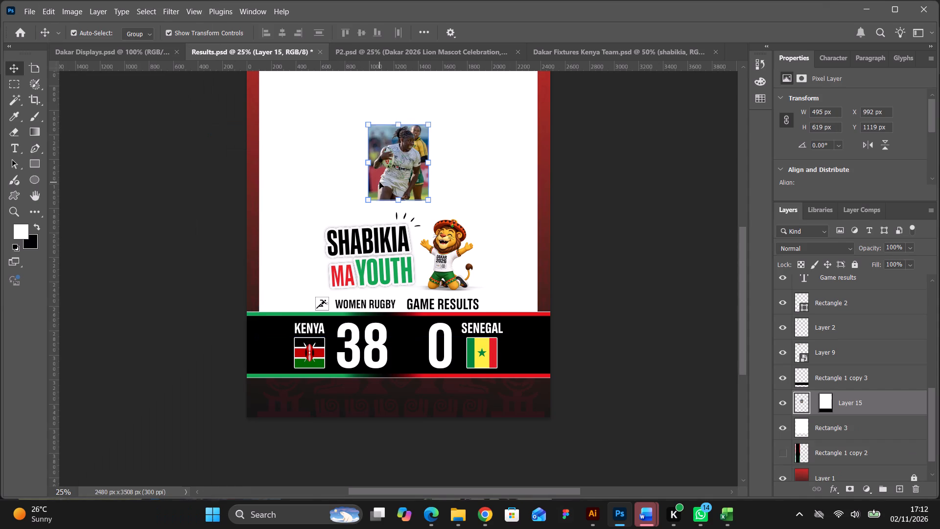
# Scale the pasted player photo up proportionally to about 281% above the Shabikia Ma Youth artwork.
pyautogui.scroll(18, 390, 192)
pyautogui.moveTo(399, 303); pyautogui.dragTo(412, 214)
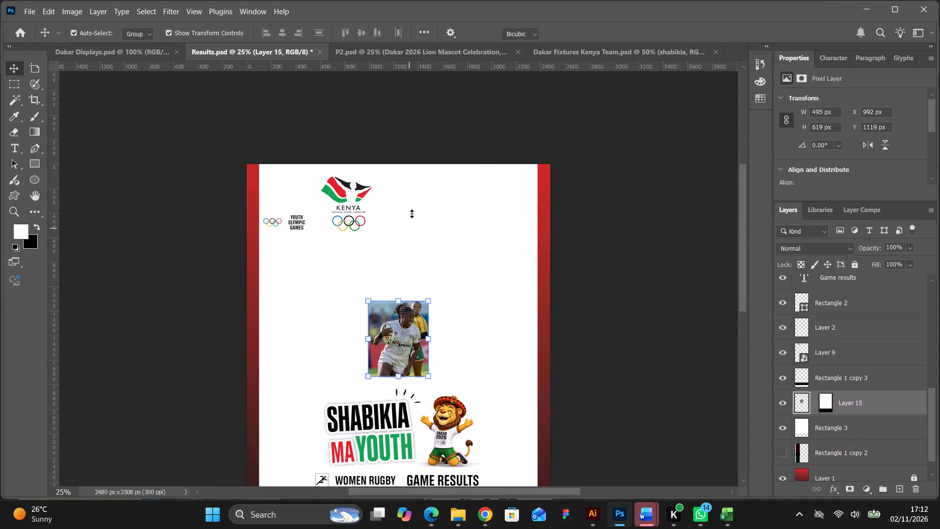
pyautogui.moveTo(412, 214); pyautogui.dragTo(431, 165)
pyautogui.scroll(-14, 426, 188)
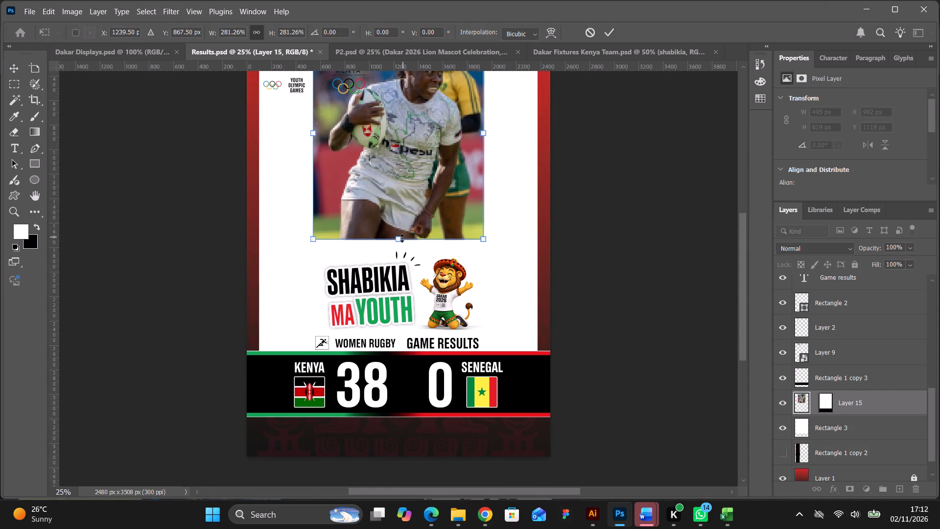
# Enlarge the player photo proportionally to about 471% so it fills the white rectangle area of the poster.
pyautogui.moveTo(400, 239); pyautogui.dragTo(407, 381)
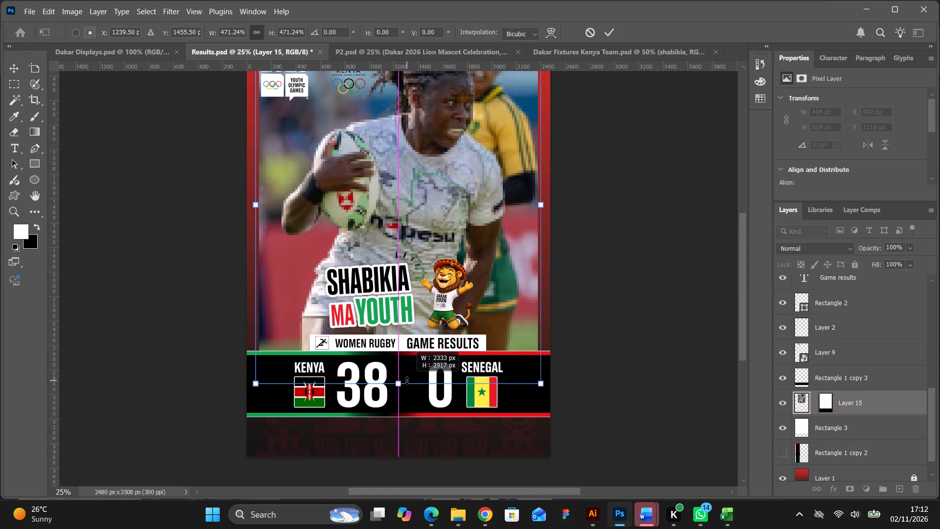
pyautogui.moveTo(407, 381); pyautogui.dragTo(407, 381)
pyautogui.scroll(7, 421, 266)
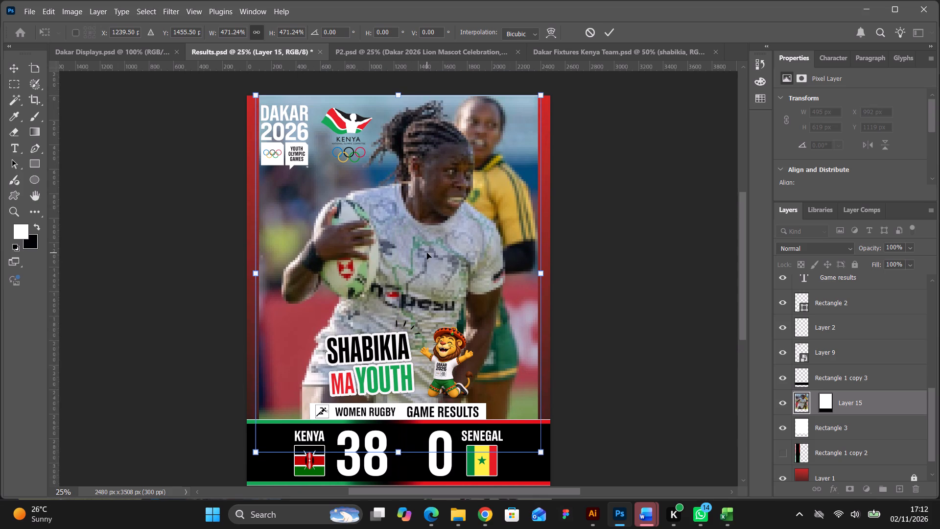
pyautogui.scroll(1, 427, 253)
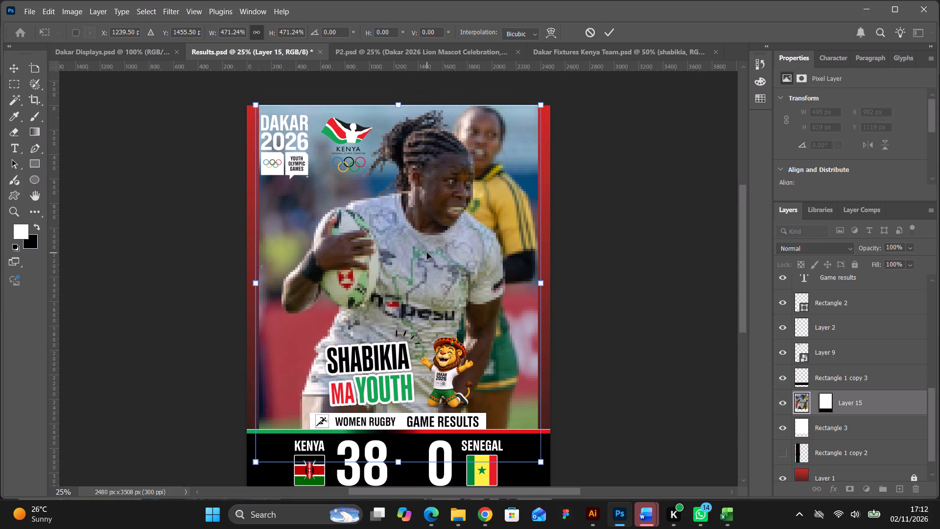
pyautogui.scroll(-12, 427, 253)
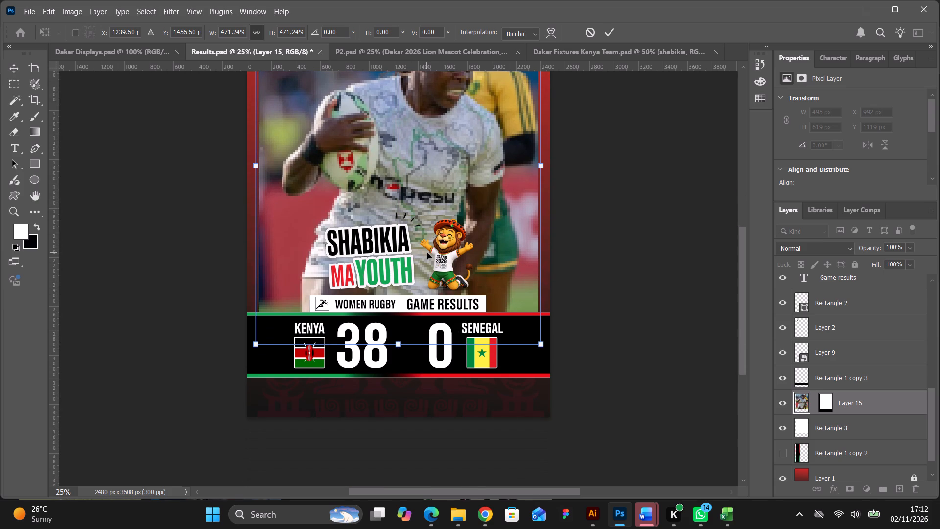
pyautogui.click(611, 30)
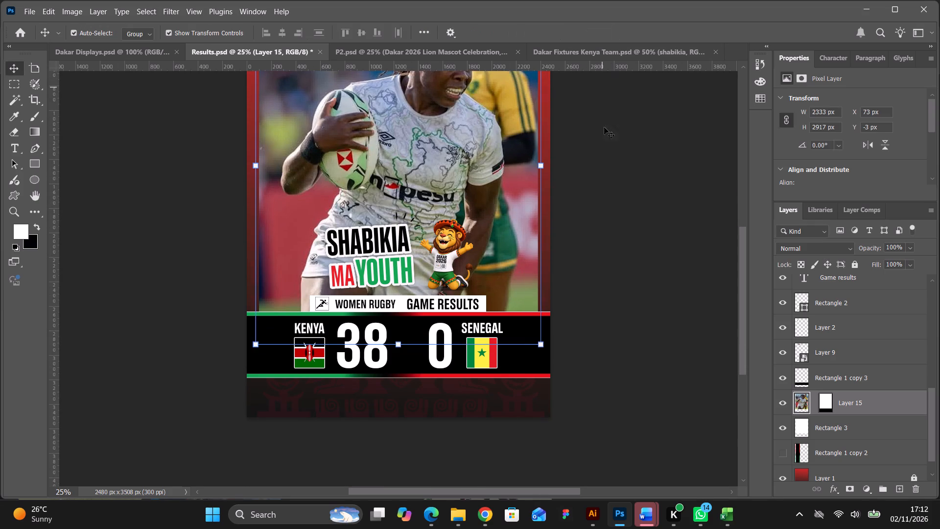
pyautogui.click(603, 147)
# Move the Dakar 2026 logo inward to about X 173 px, Y 100 px, level with the top of the Kenya logo.
pyautogui.scroll(13, 603, 147)
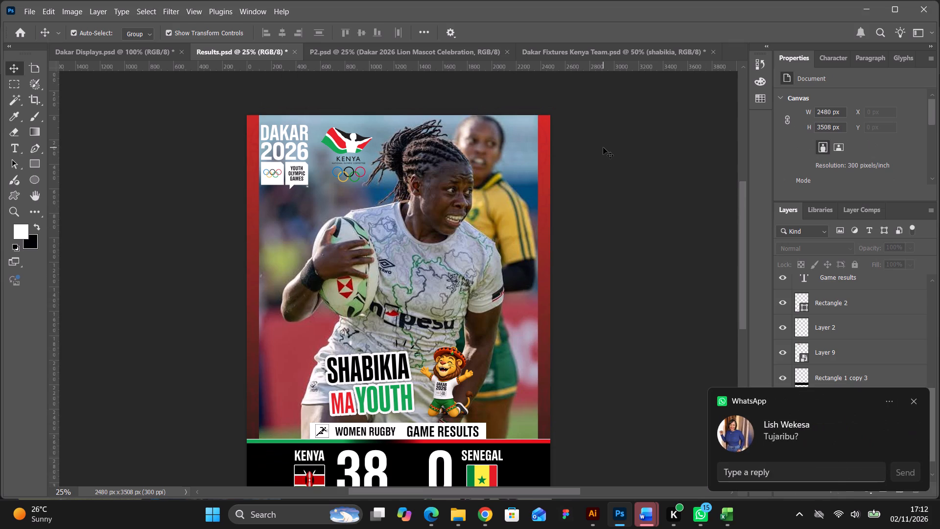
pyautogui.click(473, 161)
pyautogui.click(302, 180)
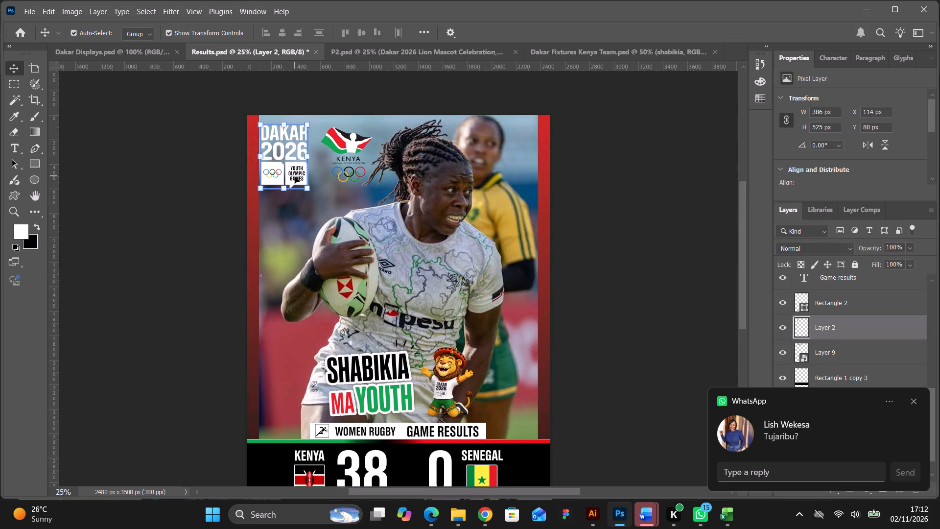
pyautogui.moveTo(296, 177); pyautogui.dragTo(305, 178)
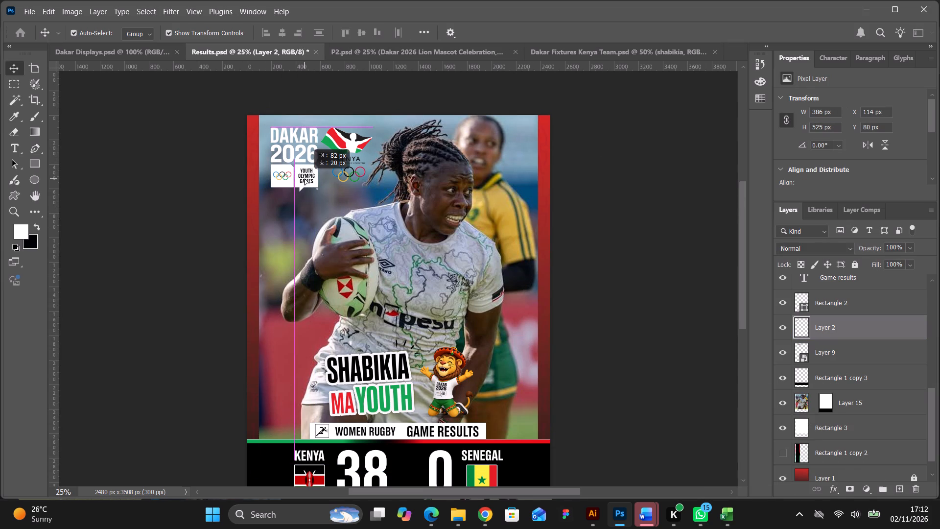
pyautogui.moveTo(305, 178); pyautogui.dragTo(304, 178)
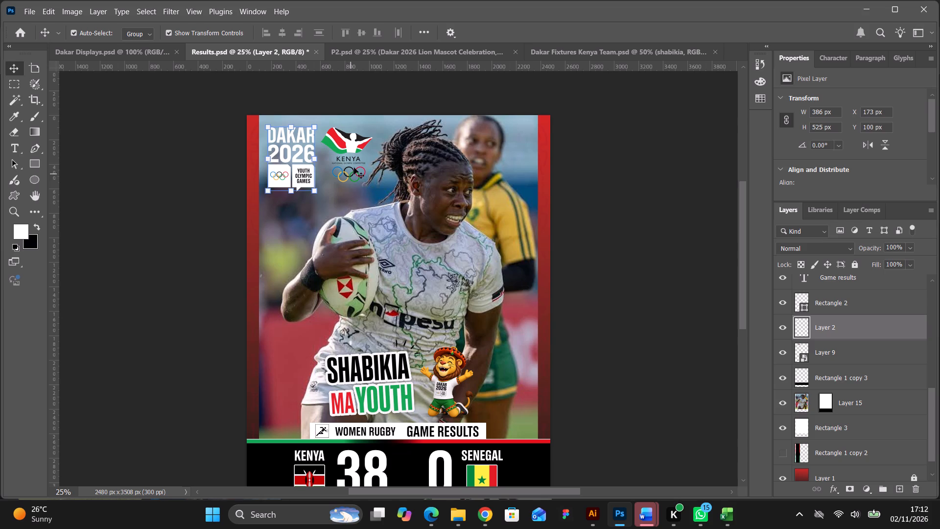
# Scale the Dakar 2026 and Kenya logos together to about 83% and centre the pair at about X 559 px, Y 344 px.
pyautogui.click(352, 146)
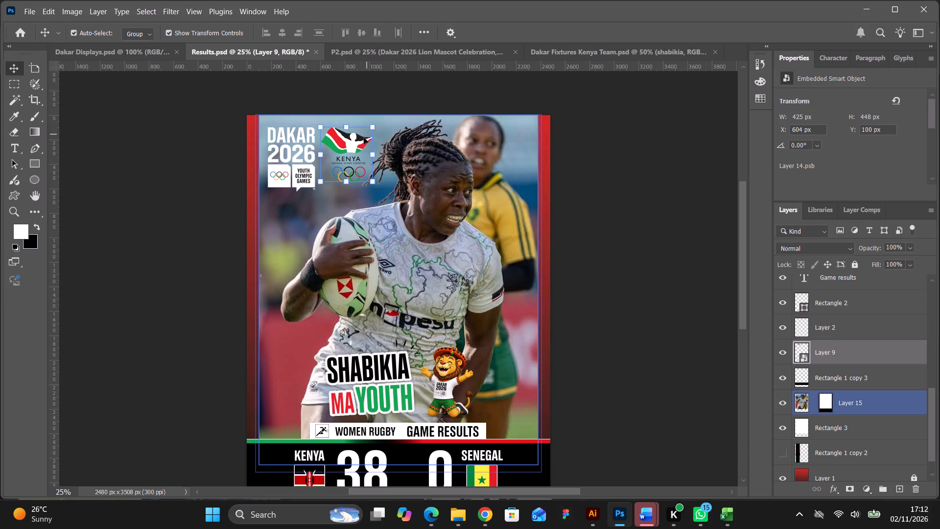
pyautogui.keyDown('shift'); pyautogui.click(302, 175); pyautogui.keyUp('shift')
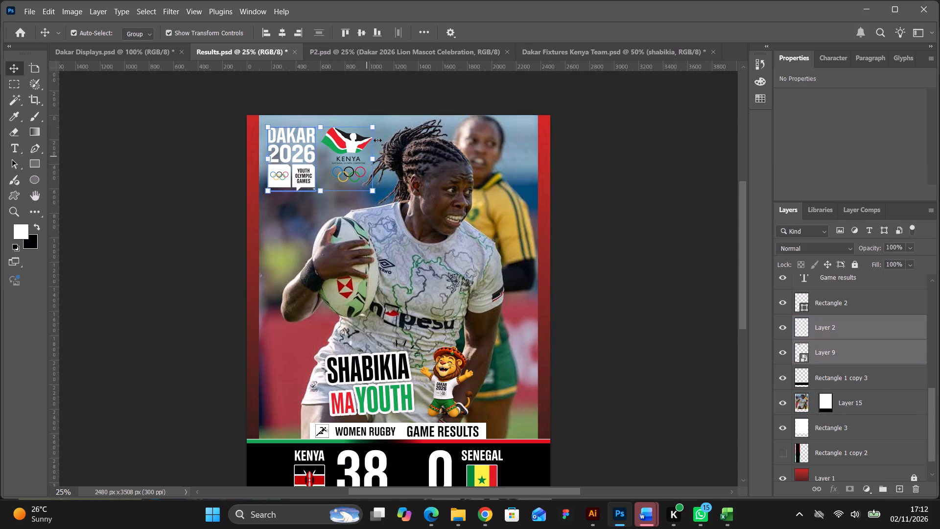
pyautogui.moveTo(374, 128); pyautogui.dragTo(354, 137)
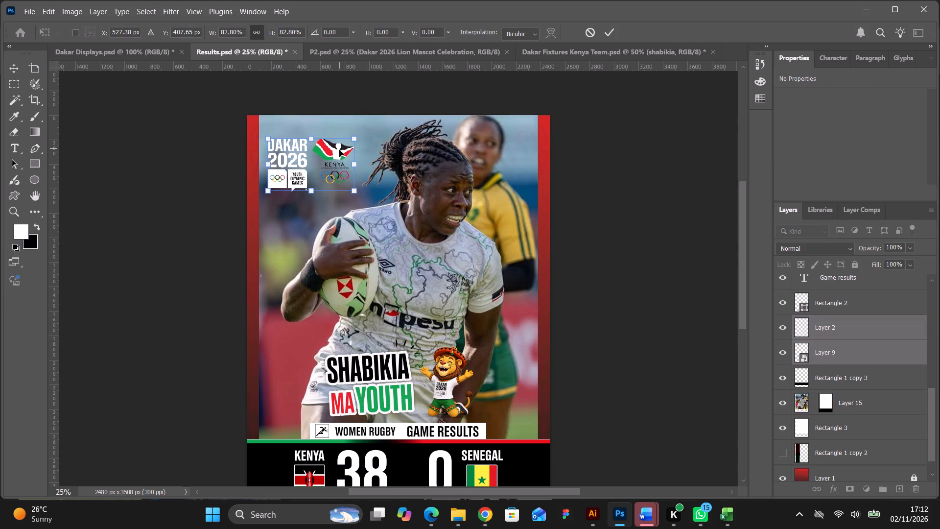
pyautogui.moveTo(339, 150); pyautogui.dragTo(342, 143)
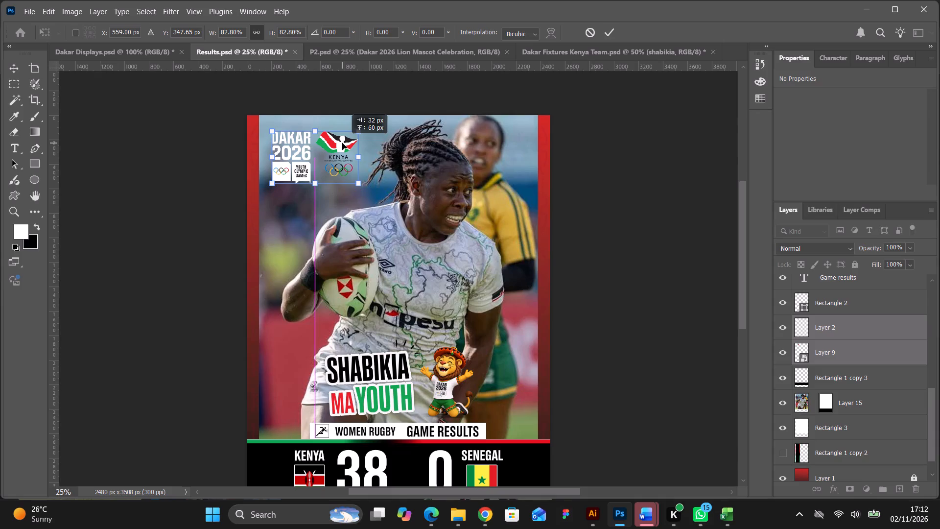
pyautogui.moveTo(342, 143); pyautogui.dragTo(342, 143)
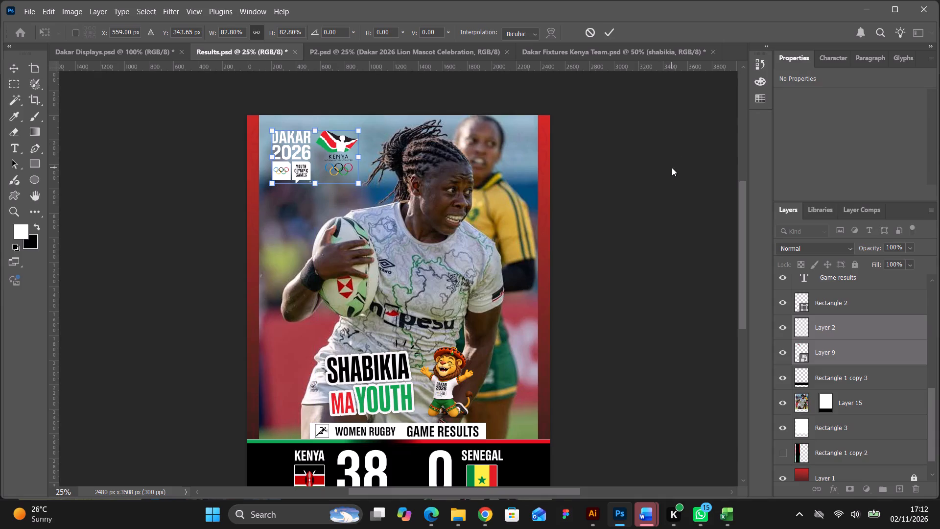
pyautogui.click(609, 29)
pyautogui.click(622, 150)
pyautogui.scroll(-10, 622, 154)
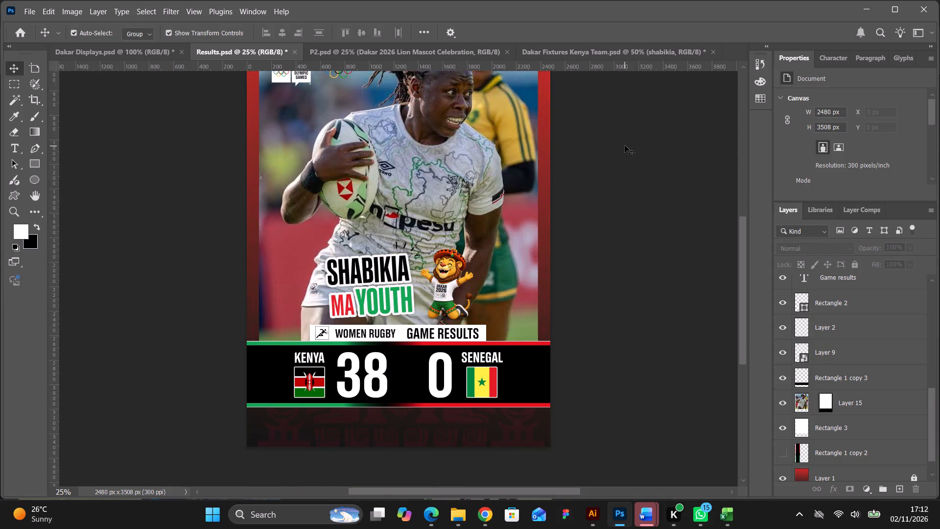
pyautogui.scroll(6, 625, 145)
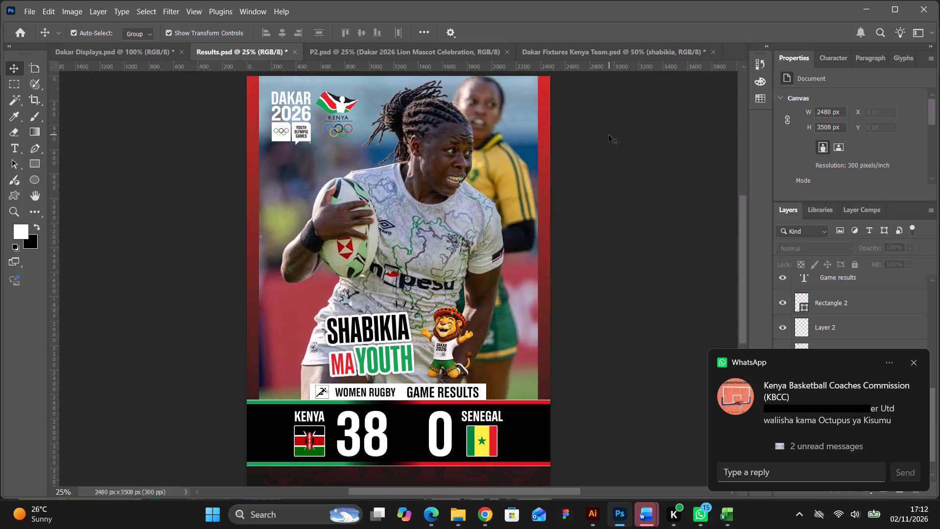
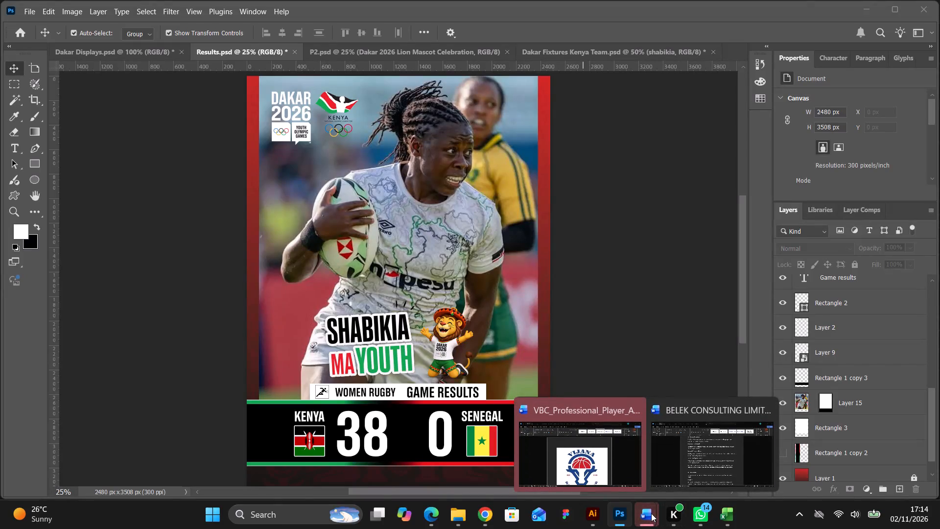
# Switch to the BELEK CONSULTING LIMITED document in Word and read through its impact and values sections.
pyautogui.click(719, 460)
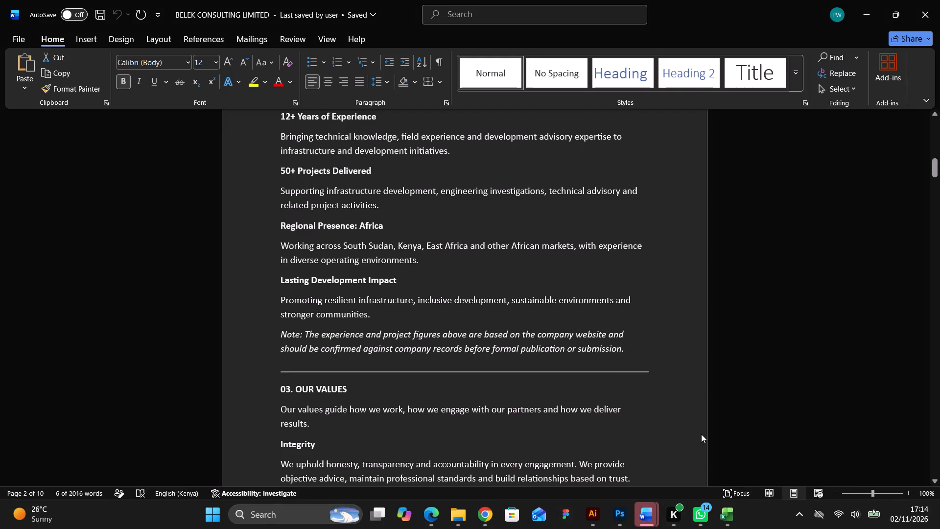
pyautogui.scroll(5, 395, 272)
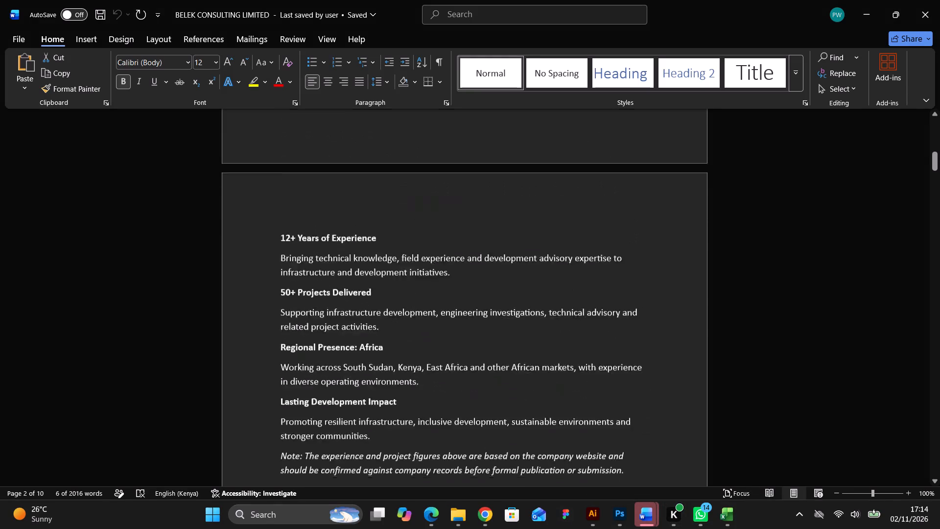
pyautogui.scroll(6, 385, 260)
pyautogui.scroll(-3, 385, 260)
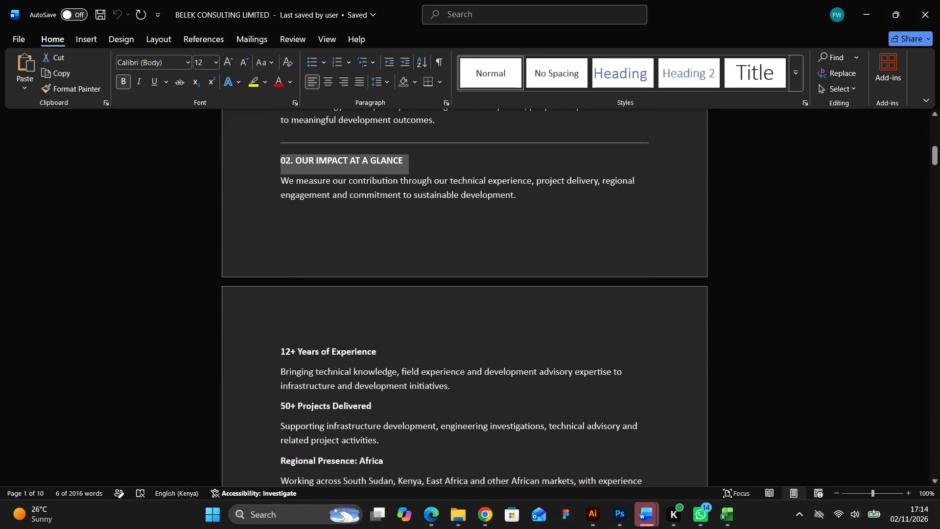
pyautogui.scroll(-7, 385, 260)
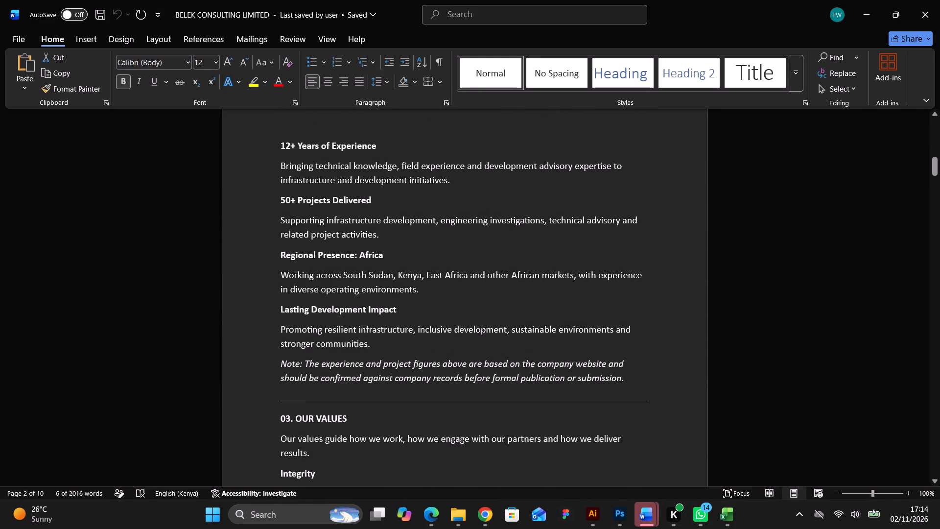
pyautogui.scroll(-8, 385, 260)
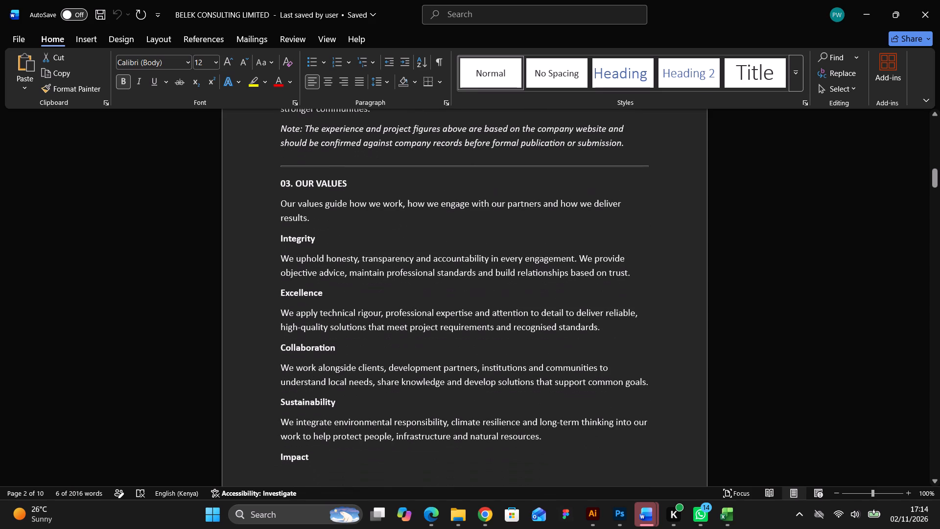
pyautogui.scroll(-4, 385, 260)
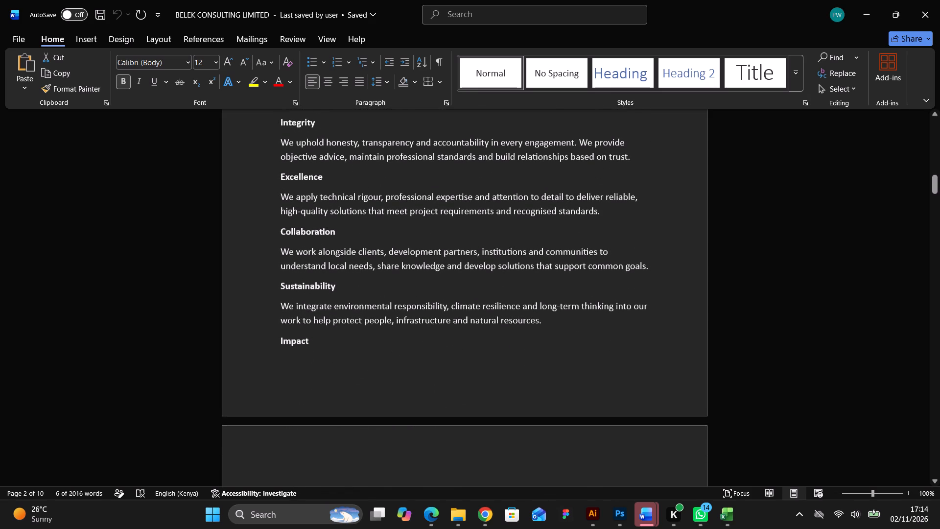
pyautogui.scroll(1, 387, 259)
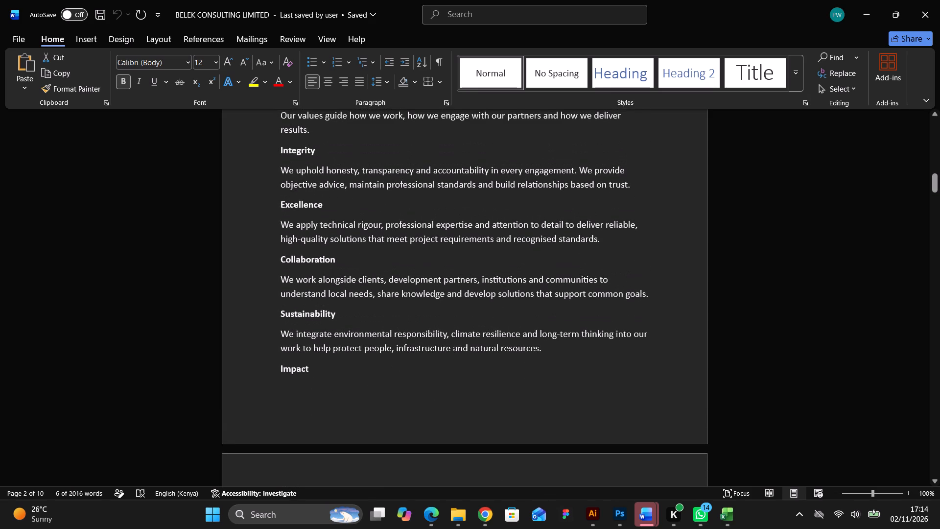
# Switching away from the poster, read through the BELEK CONSULTING LIMITED document's values, approach, services and project sections in Word.
pyautogui.scroll(4, 387, 259)
pyautogui.scroll(-8, 387, 259)
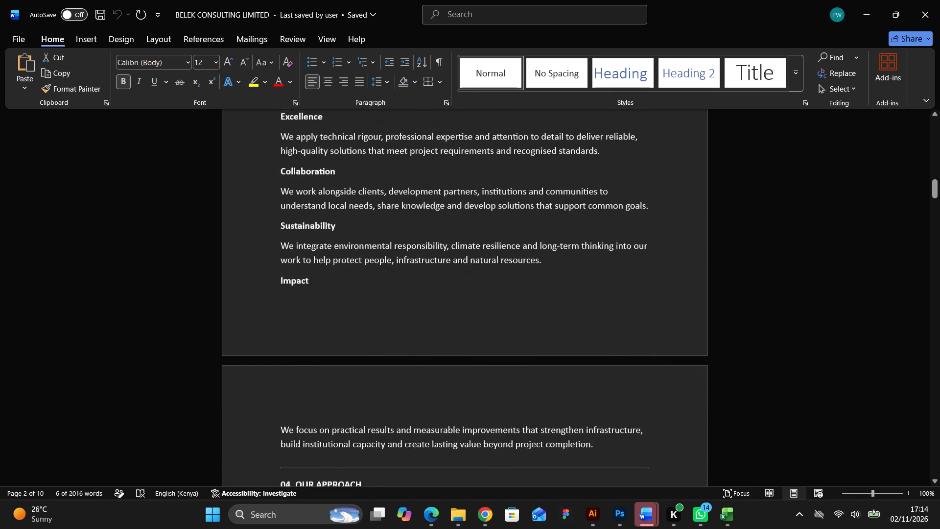
pyautogui.scroll(-11, 387, 259)
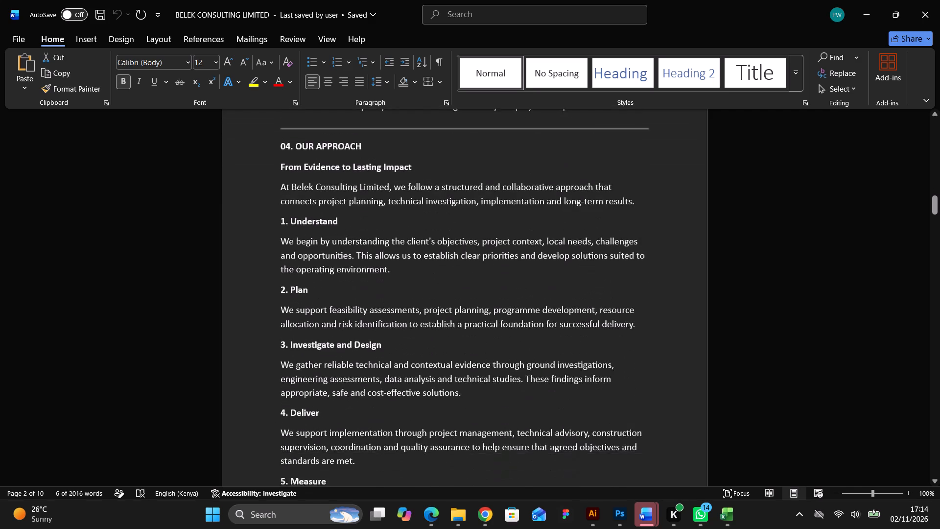
pyautogui.scroll(19, 387, 259)
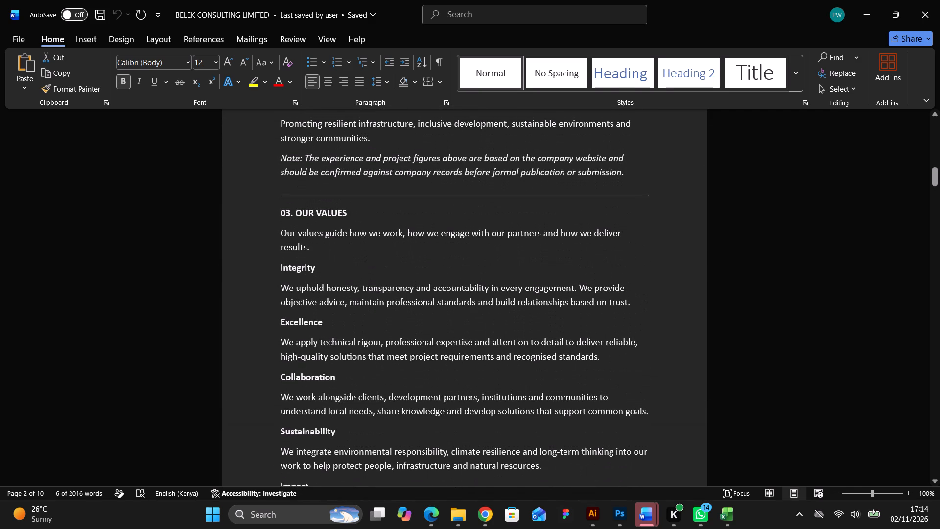
pyautogui.scroll(-2, 387, 259)
pyautogui.scroll(4, 387, 259)
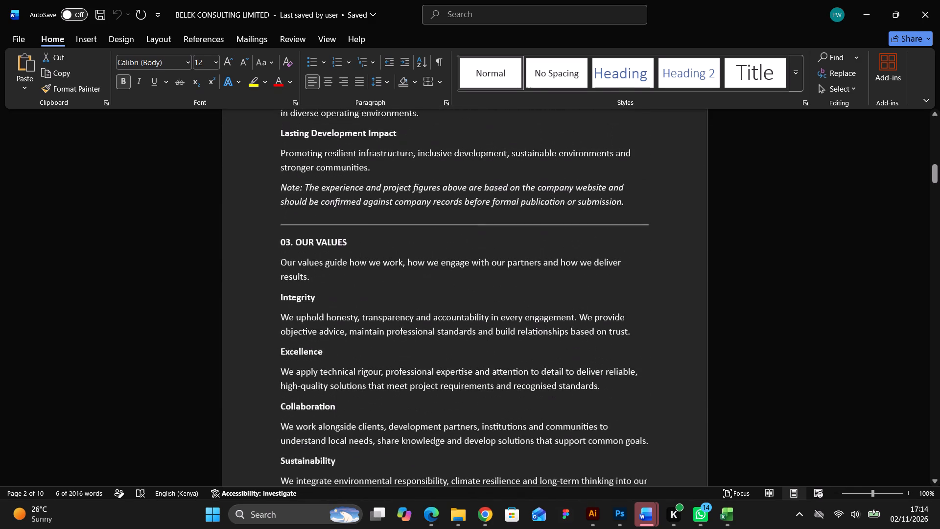
pyautogui.scroll(7, 387, 259)
pyautogui.scroll(-4, 387, 259)
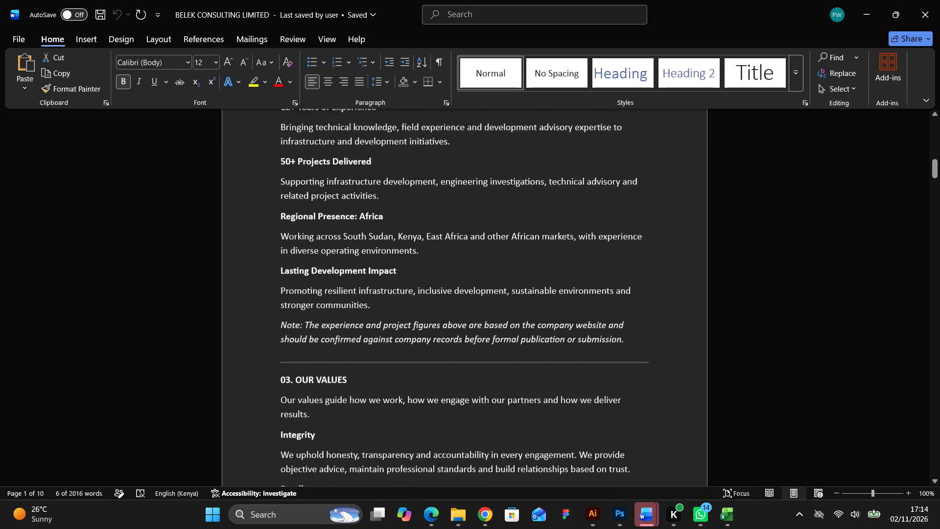
pyautogui.scroll(-5, 387, 259)
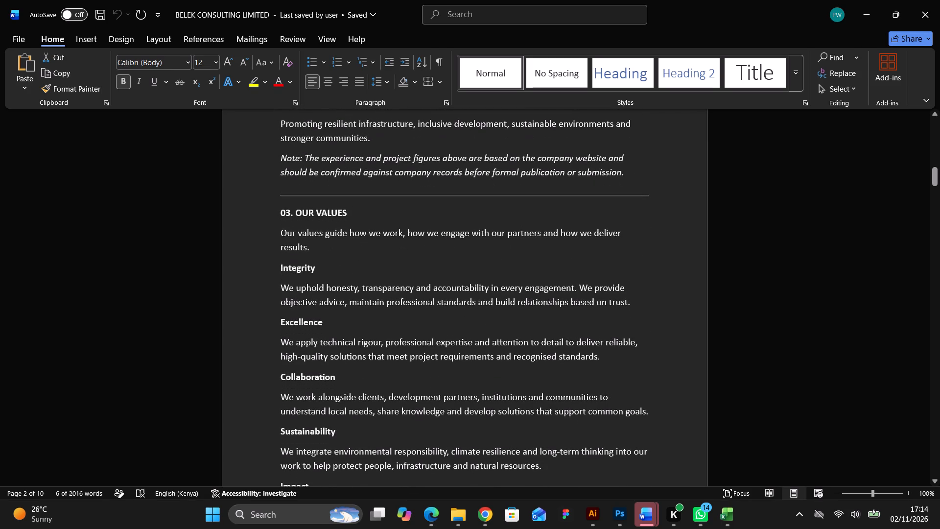
pyautogui.scroll(-14, 306, 228)
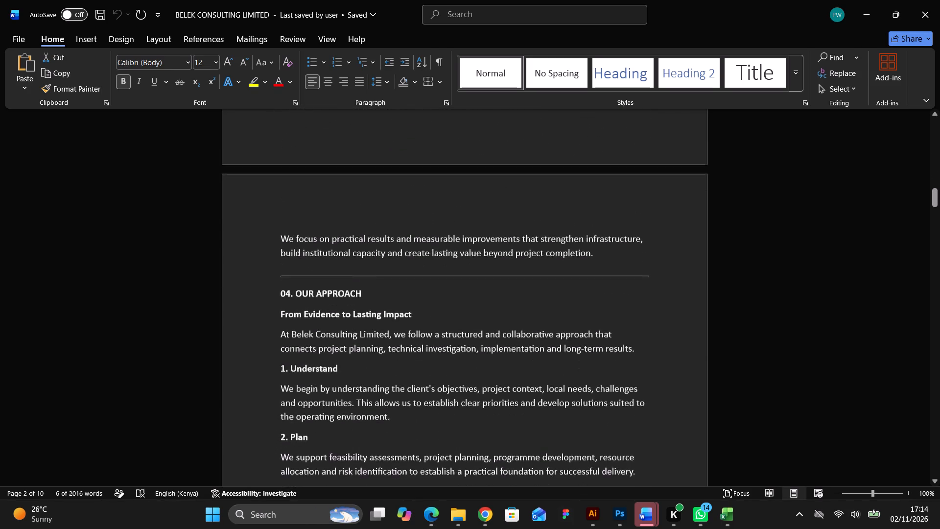
pyautogui.scroll(-4, 306, 228)
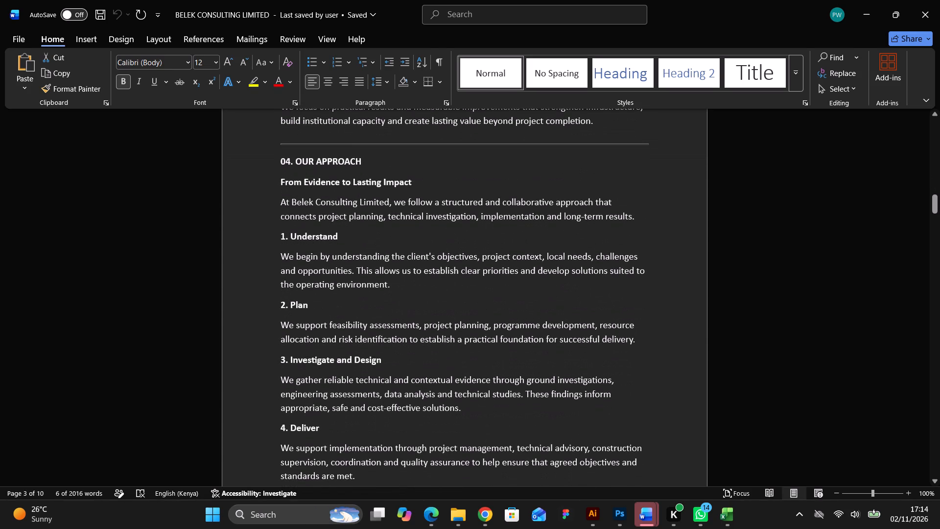
pyautogui.scroll(-2, 306, 229)
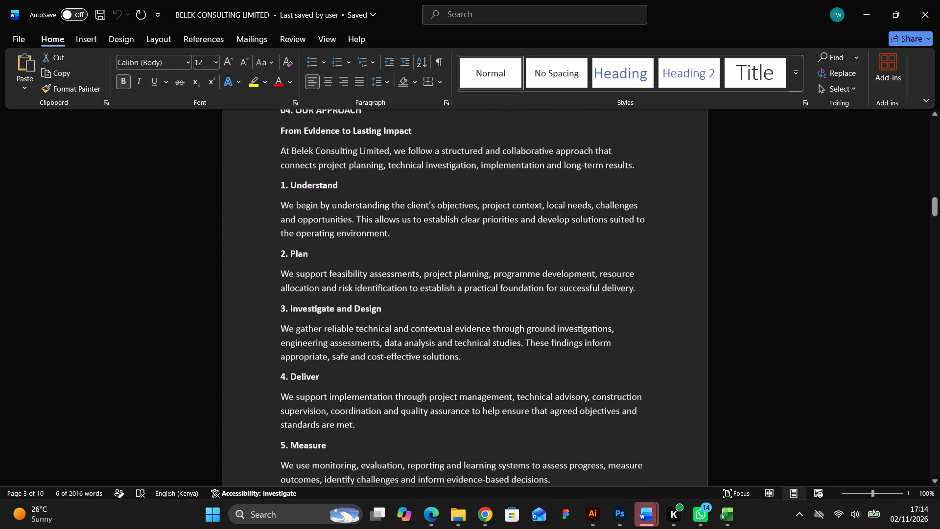
pyautogui.scroll(-14, 306, 230)
pyautogui.scroll(-10, 306, 230)
pyautogui.scroll(-16, 306, 230)
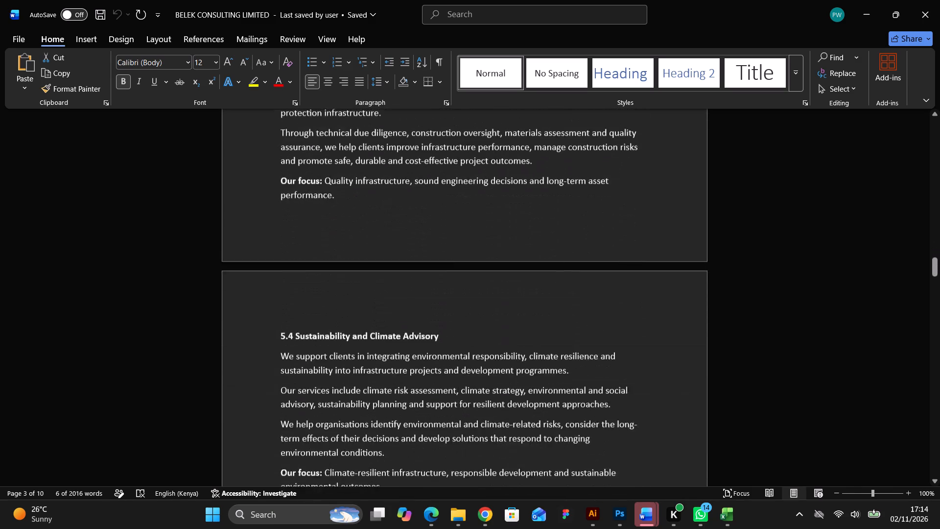
pyautogui.scroll(-20, 306, 230)
pyautogui.scroll(-10, 306, 230)
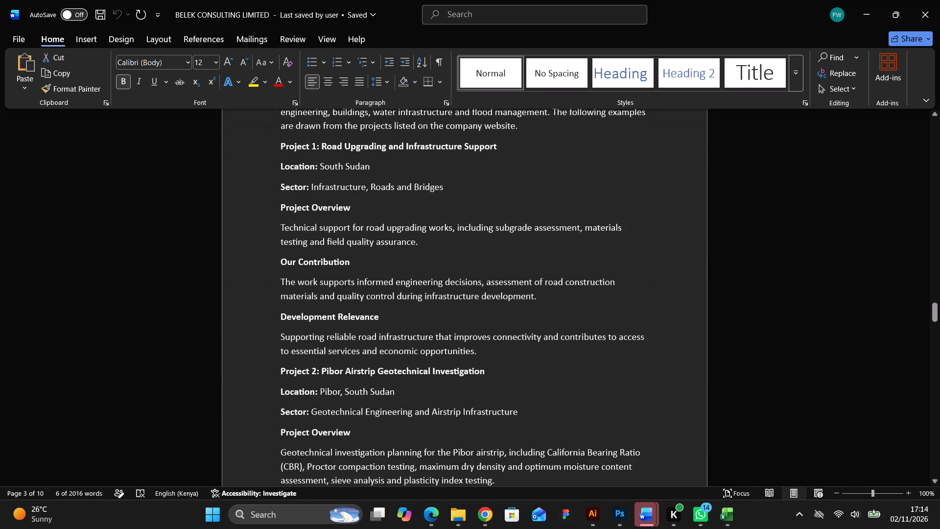
pyautogui.scroll(-6, 518, 366)
pyautogui.click(648, 514)
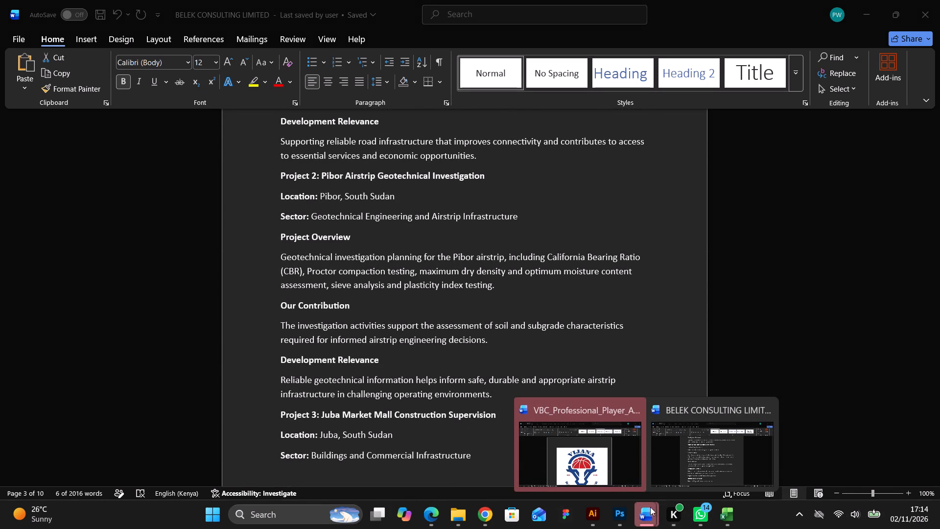
pyautogui.click(702, 463)
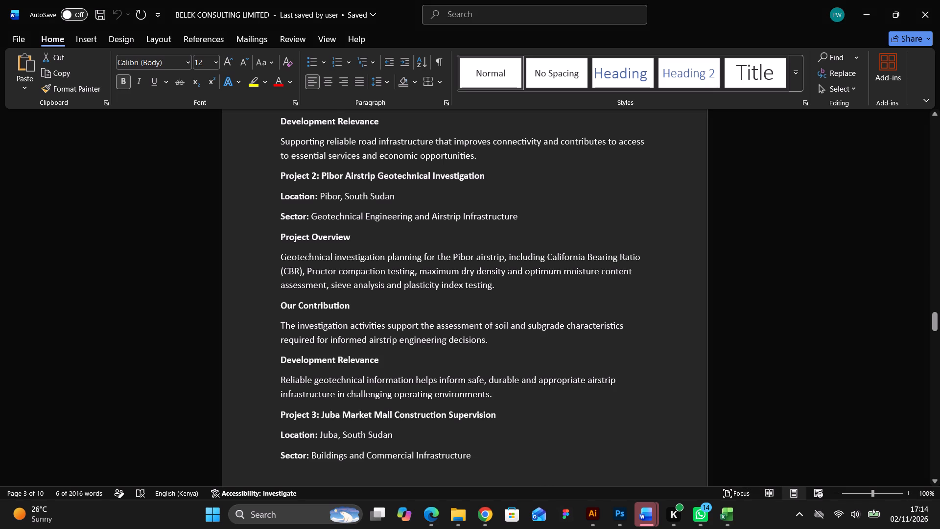
# Switch to Chrome and browse the images related to the chosen Kenya Lionesses player photo.
pyautogui.click(486, 511)
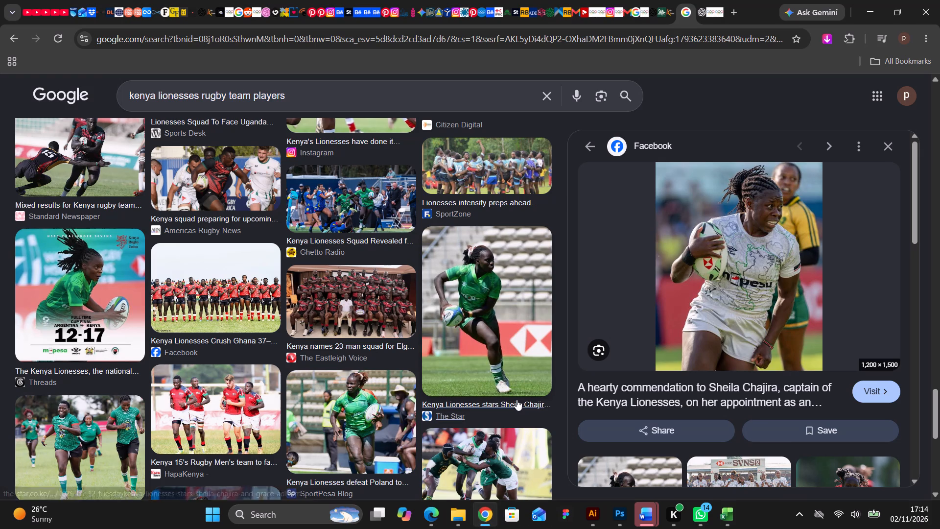
pyautogui.scroll(-4, 689, 251)
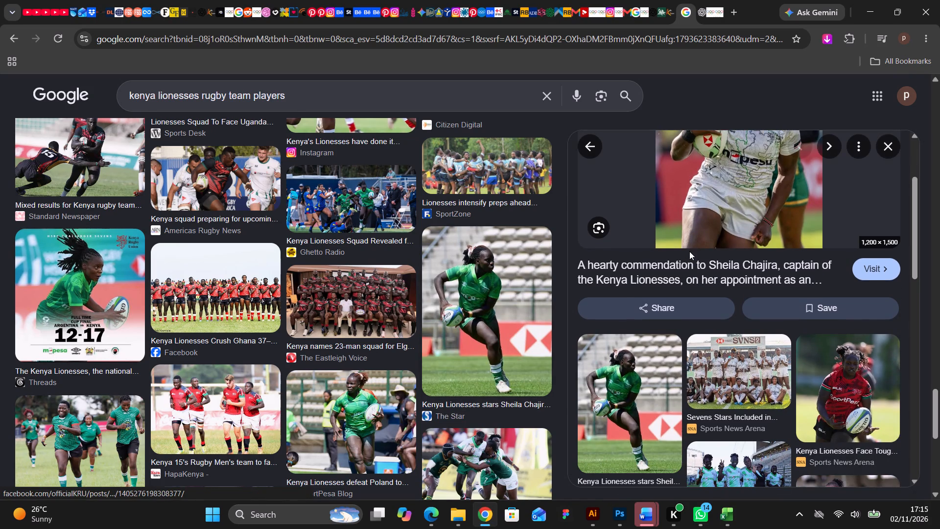
pyautogui.scroll(-1, 689, 251)
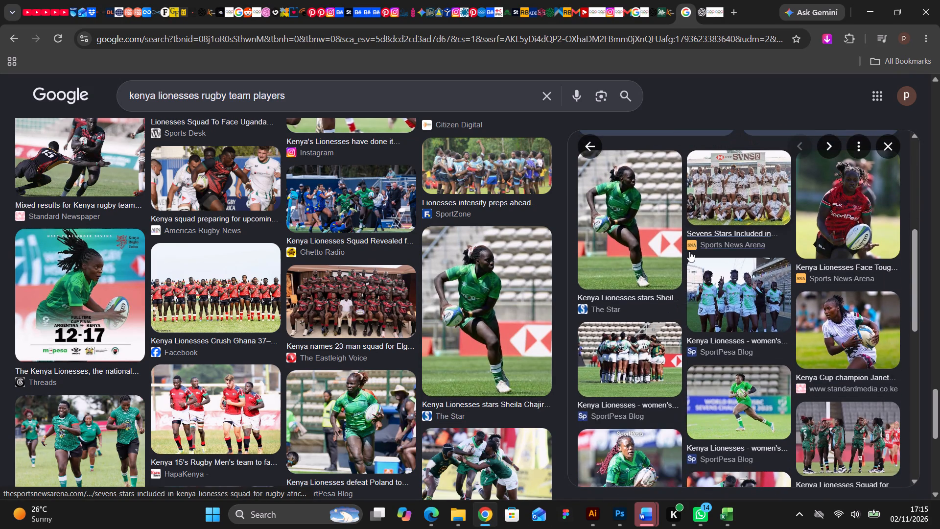
pyautogui.scroll(-3, 689, 251)
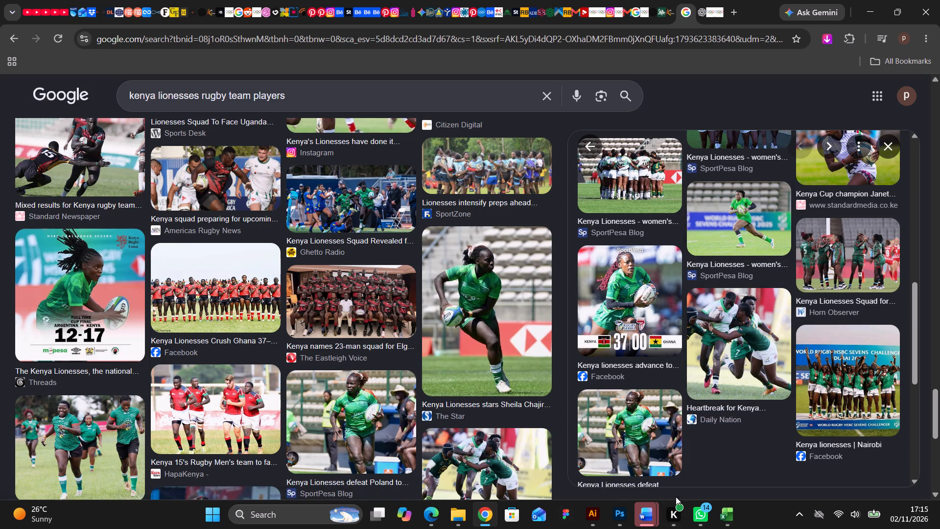
# Switch to Photoshop and draw a thin white vertical rectangle about 20 × 317 px between the 38 and 0 scores.
pyautogui.click(616, 513)
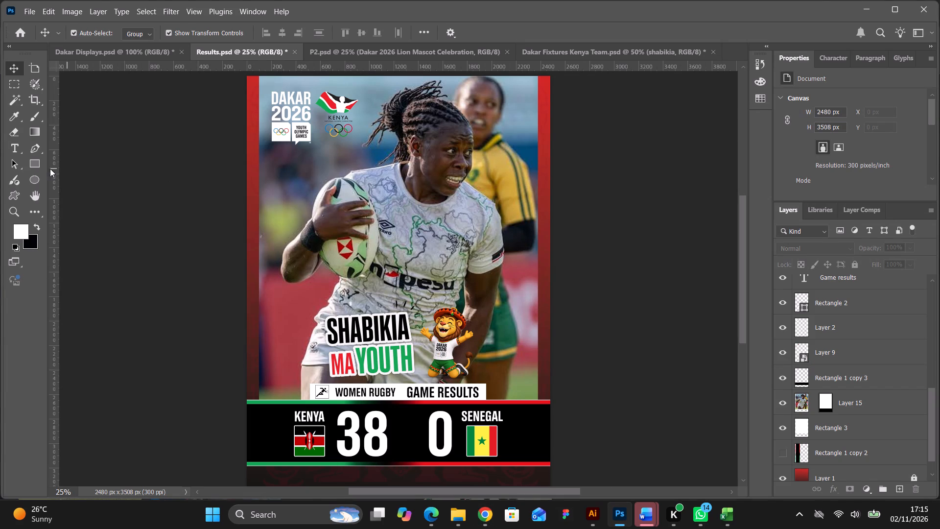
pyautogui.click(29, 162)
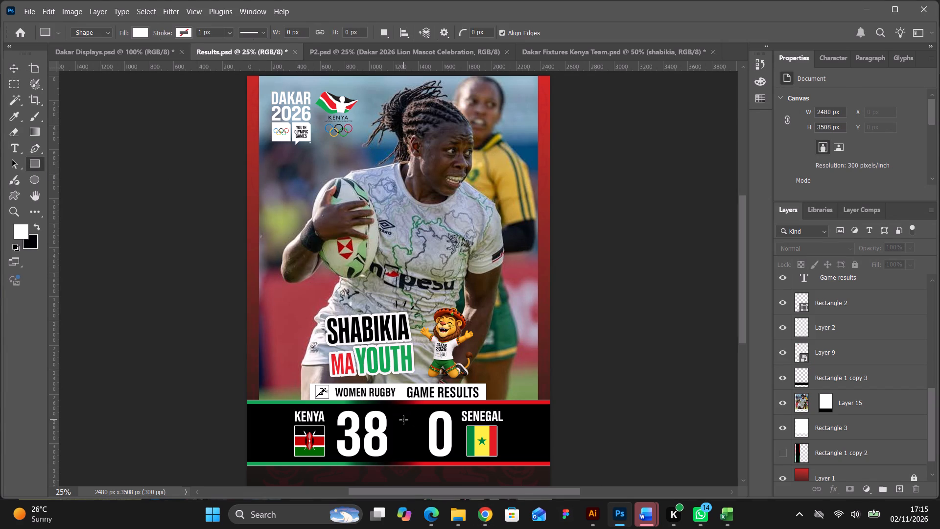
pyautogui.moveTo(402, 419); pyautogui.dragTo(406, 457)
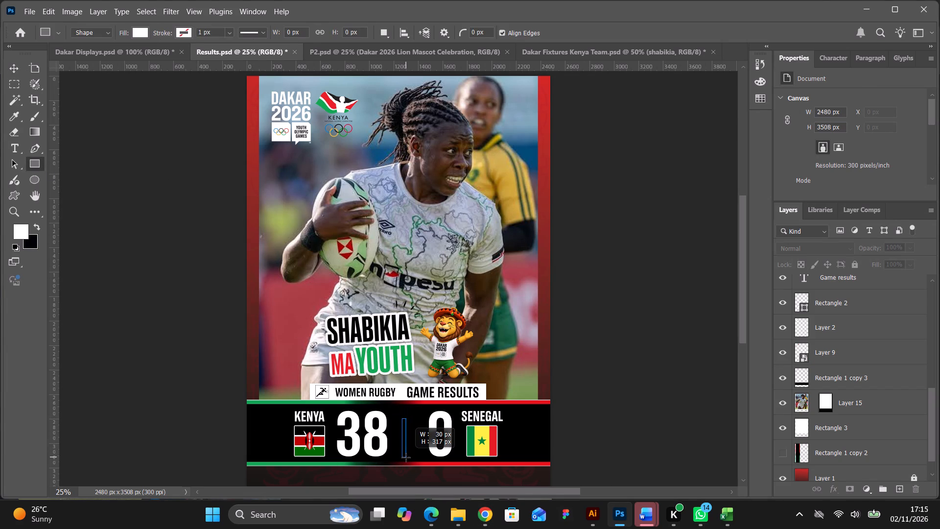
pyautogui.moveTo(406, 457); pyautogui.dragTo(404, 457)
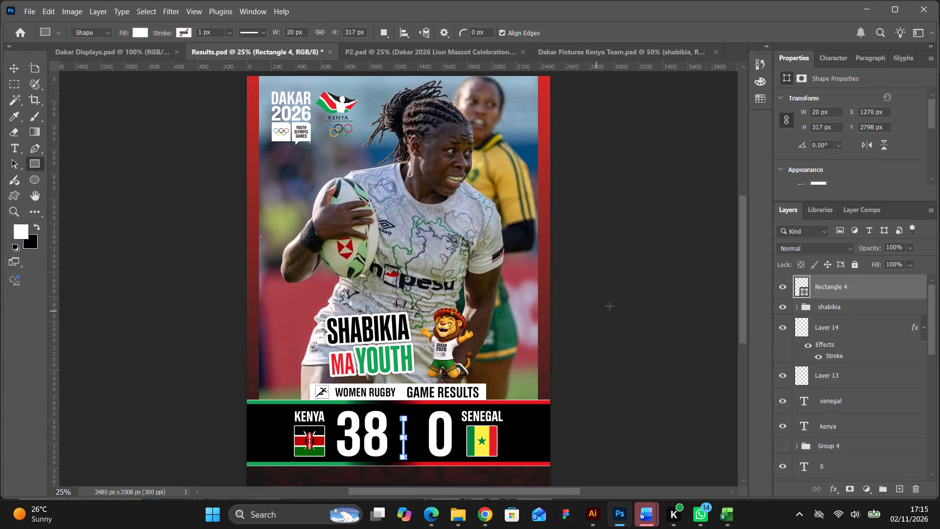
# Nudge the white divider bar up between the scores to Y 2762 px.
pyautogui.press('Up')
pyautogui.press('Up')
pyautogui.press('Up')
pyautogui.press('Up')
pyautogui.press('Up')
pyautogui.press('Up')
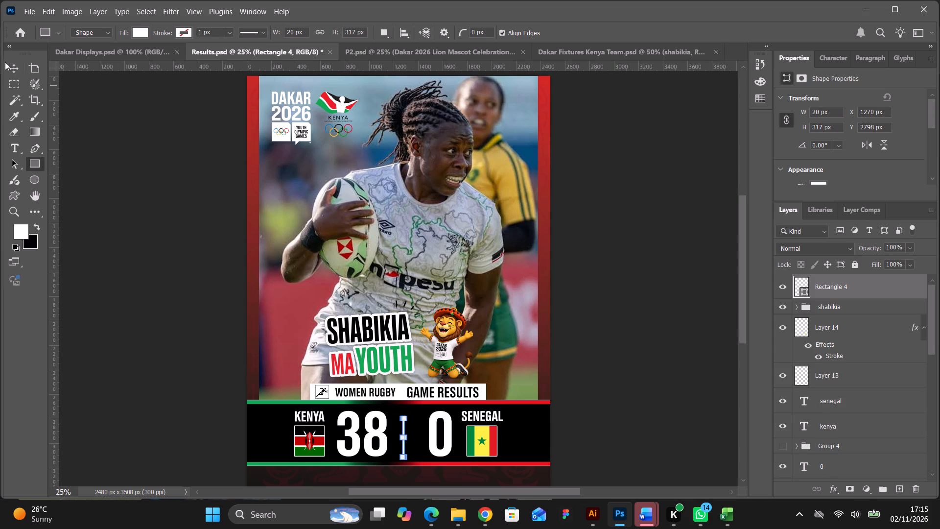
pyautogui.click(11, 71)
pyautogui.press('Up')
pyautogui.press('Up')
pyautogui.press('Up')
pyautogui.press('Up')
pyautogui.press('Up')
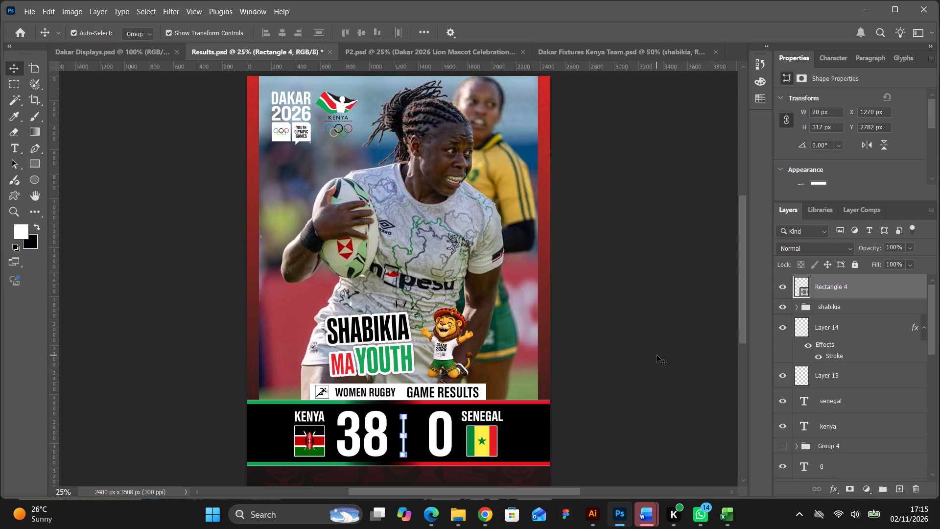
pyautogui.press('Up')
pyautogui.press('Up')
pyautogui.press('Up')
pyautogui.press('Up')
# Nudge the divider bar right, towards the 0 score, to X 1310 px.
pyautogui.press('Right')
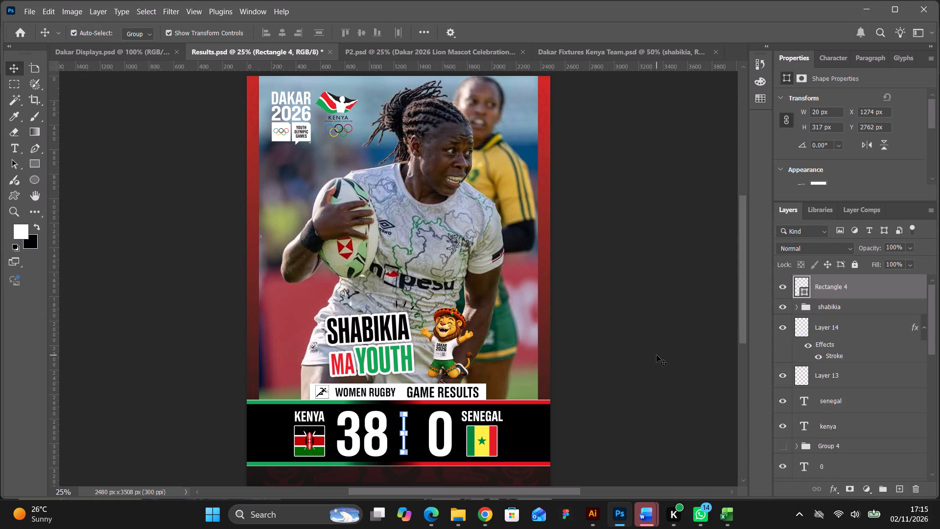
pyautogui.press('Right')
pyautogui.press('Right')
pyautogui.press('Right')
pyautogui.press('Right')
pyautogui.press('Right')
pyautogui.press('Right')
pyautogui.press('Right')
pyautogui.press('Right')
pyautogui.press('Right')
pyautogui.click(657, 355)
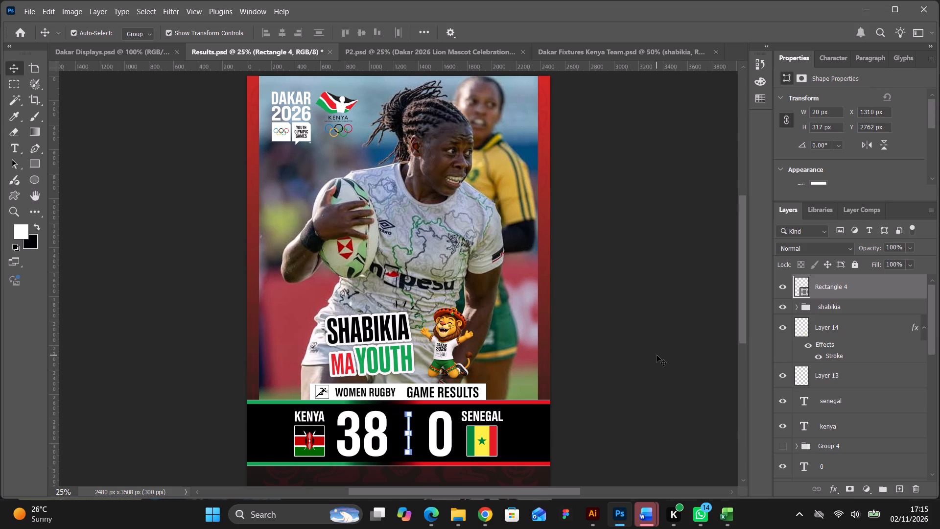
# Fine-tune the divider bar's horizontal centring between 38 and 0, nudging it slightly left and then slightly back right.
pyautogui.click(408, 433)
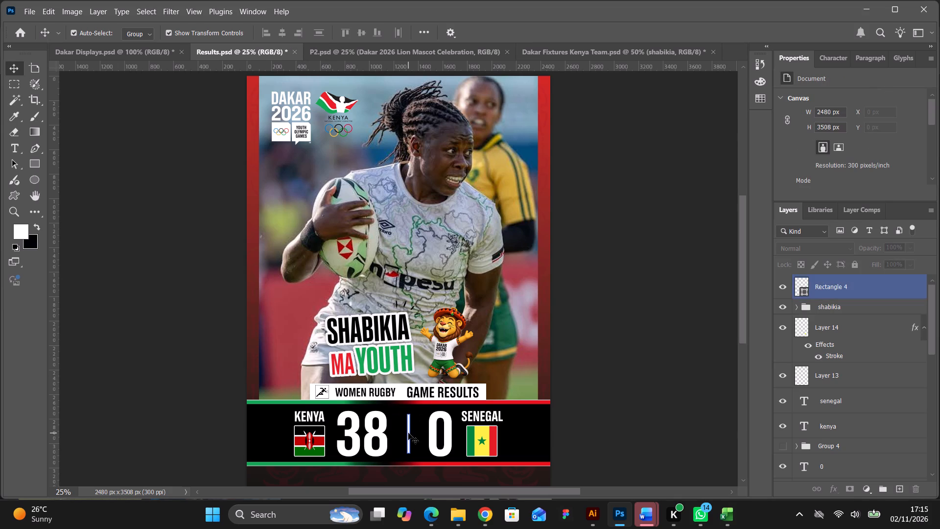
pyautogui.press('Left')
pyautogui.press('Left')
pyautogui.press('Left')
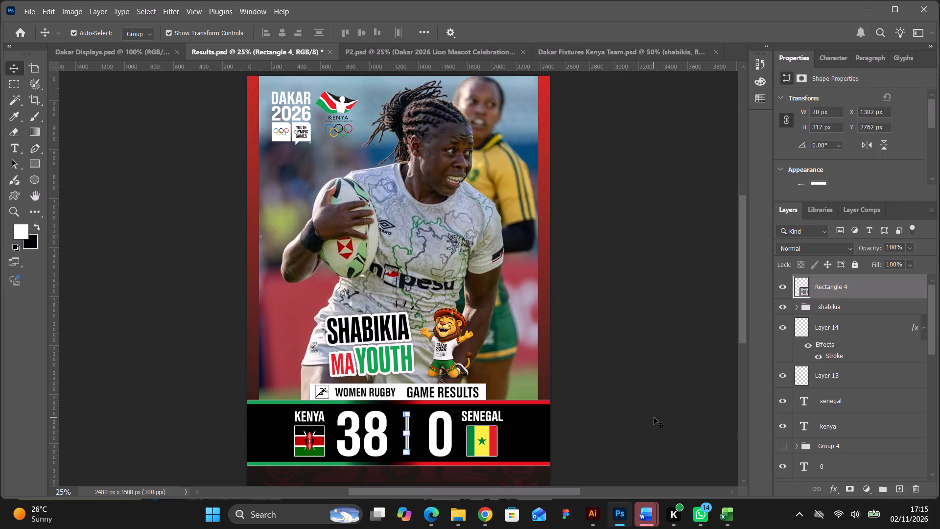
pyautogui.press('Left')
pyautogui.click(654, 416)
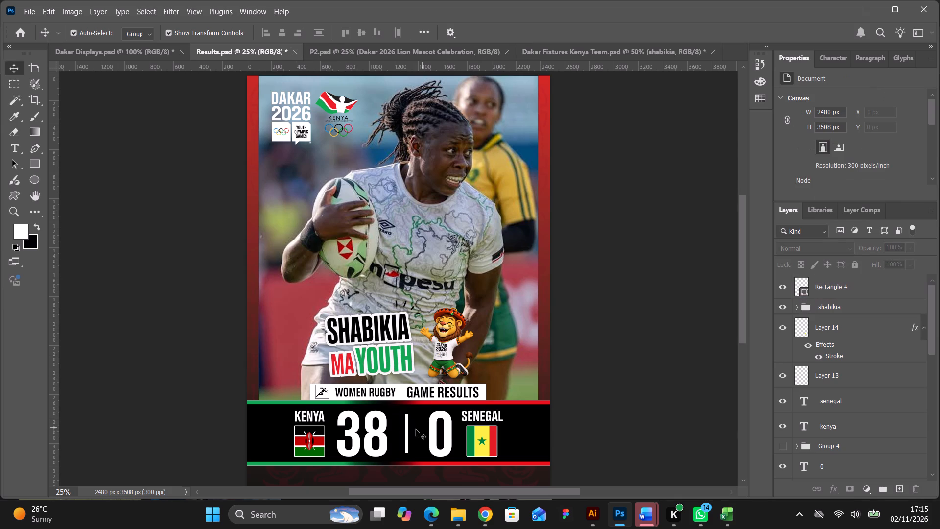
pyautogui.click(408, 433)
pyautogui.press('Right')
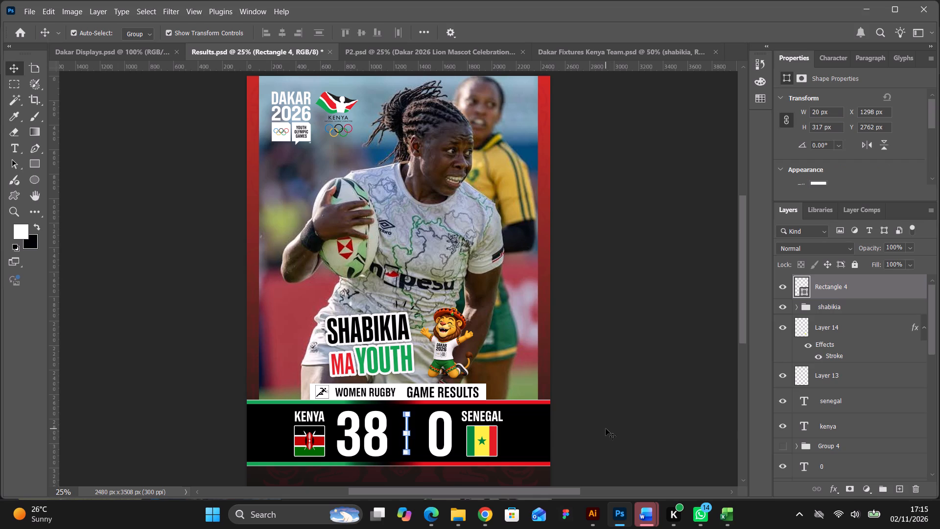
pyautogui.press('Right')
pyautogui.press('Right')
pyautogui.click(610, 422)
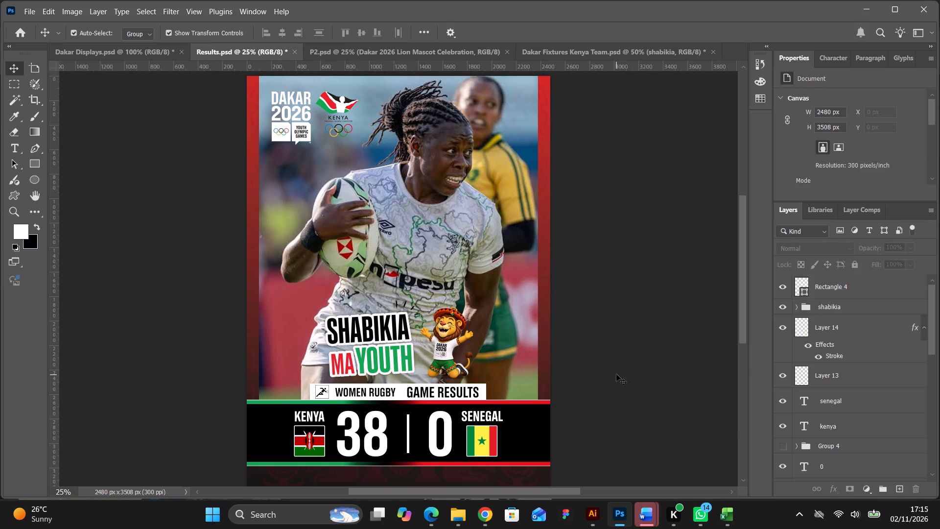
# Enlarge the Dakar 2026 logo proportionally to about 143%, roughly 457 × 623 px.
pyautogui.scroll(-7, 616, 374)
pyautogui.scroll(6, 621, 337)
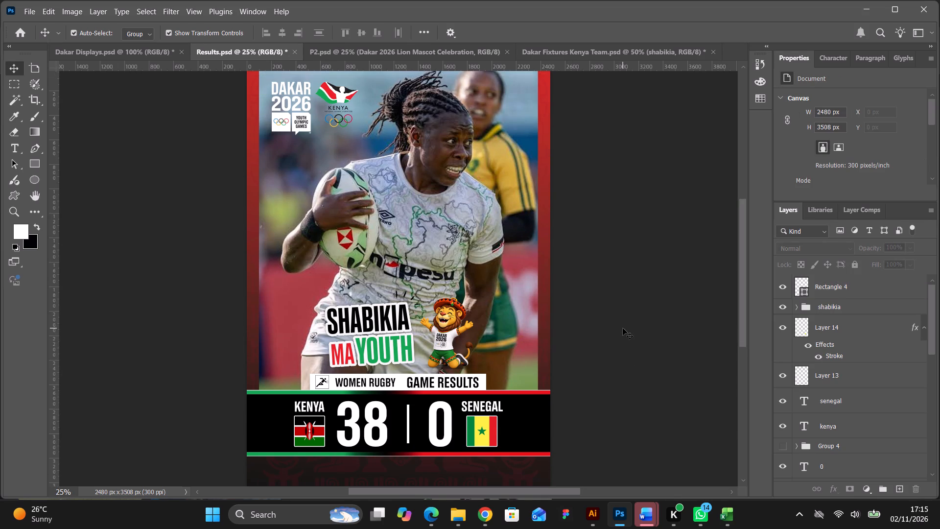
pyautogui.scroll(4, 623, 328)
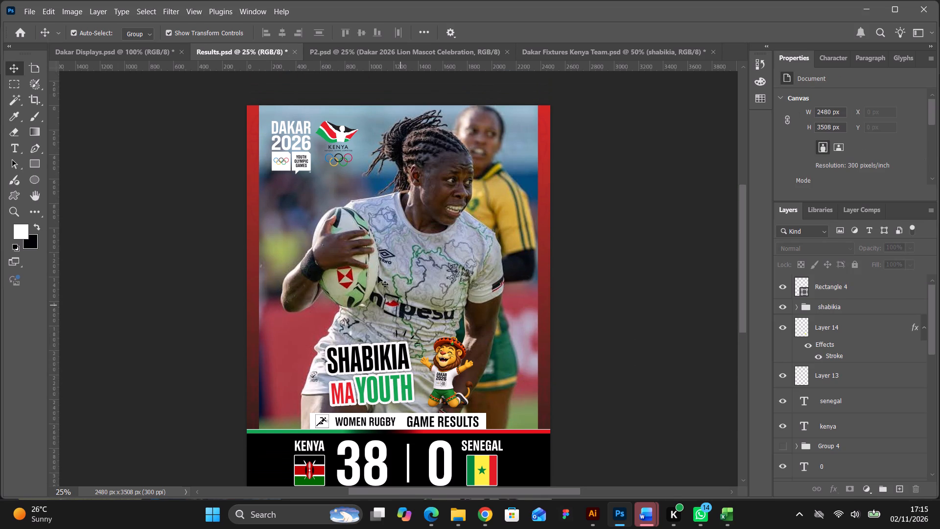
pyautogui.click(299, 167)
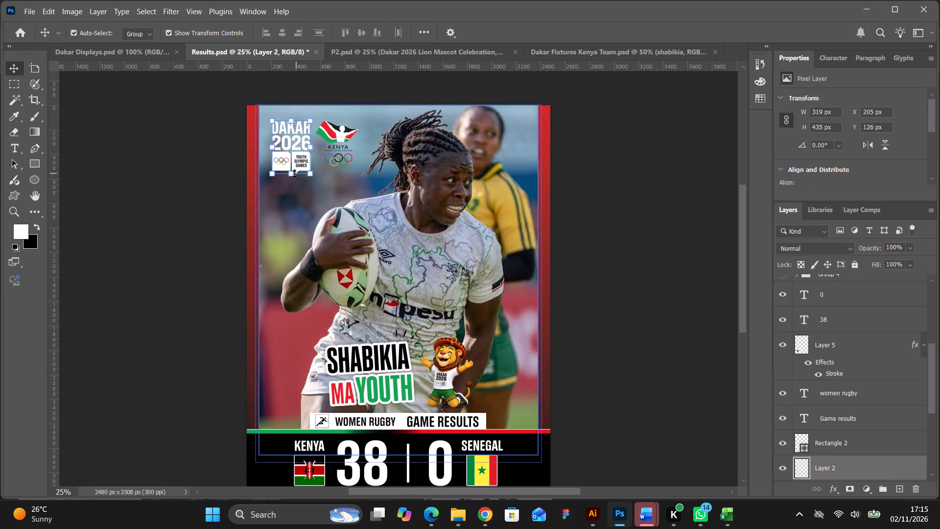
pyautogui.moveTo(294, 173); pyautogui.dragTo(304, 196)
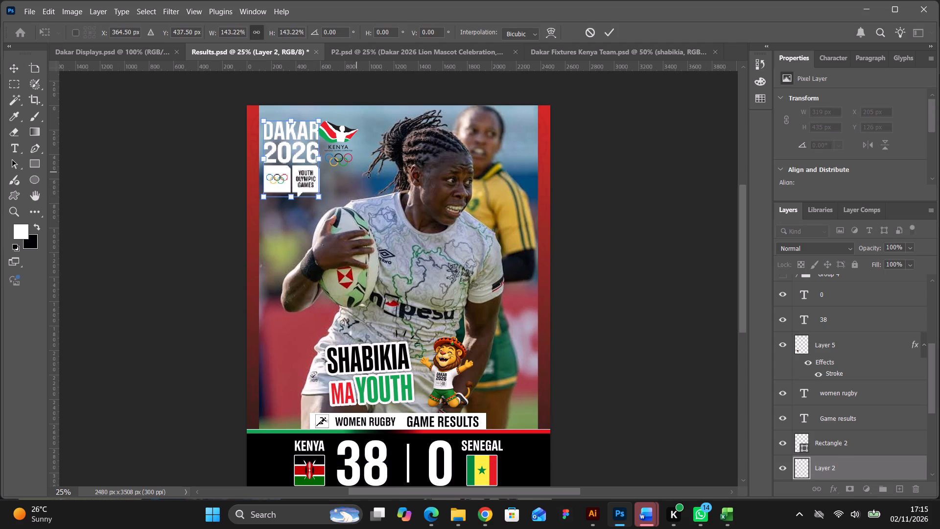
pyautogui.click(607, 32)
pyautogui.click(618, 173)
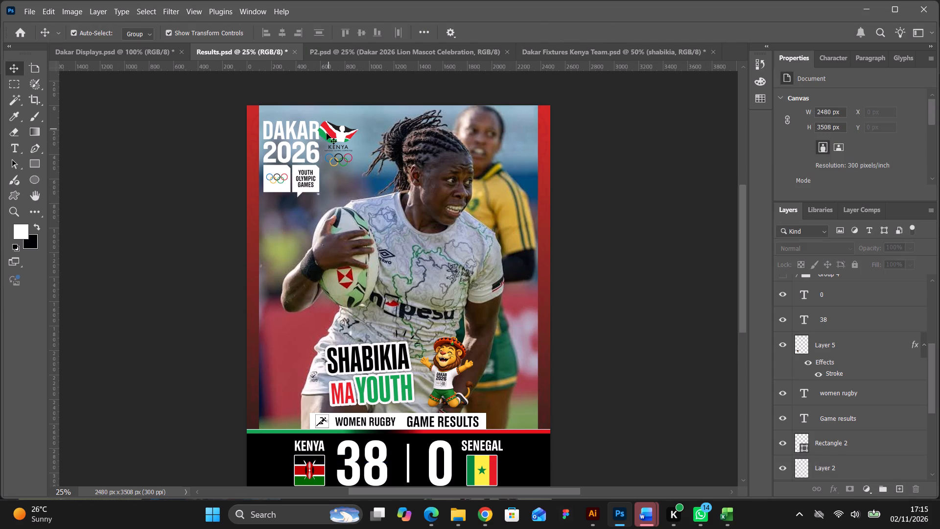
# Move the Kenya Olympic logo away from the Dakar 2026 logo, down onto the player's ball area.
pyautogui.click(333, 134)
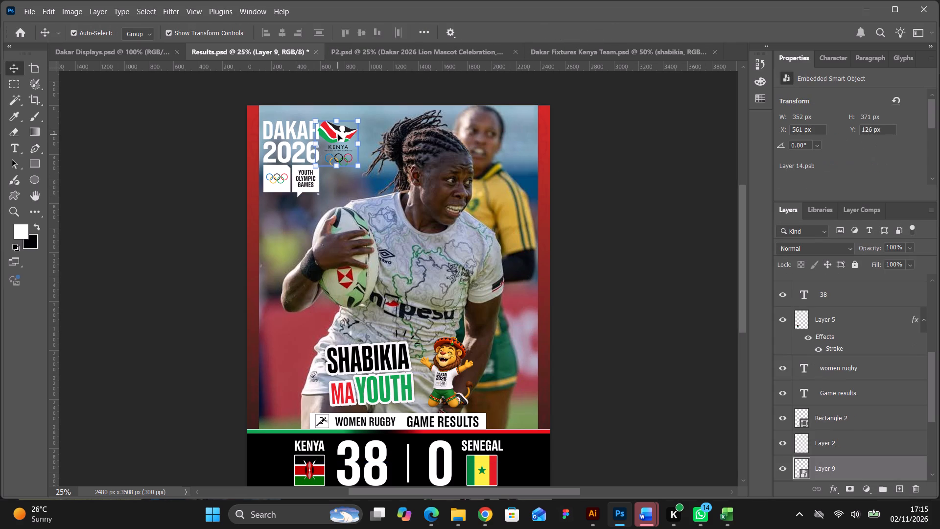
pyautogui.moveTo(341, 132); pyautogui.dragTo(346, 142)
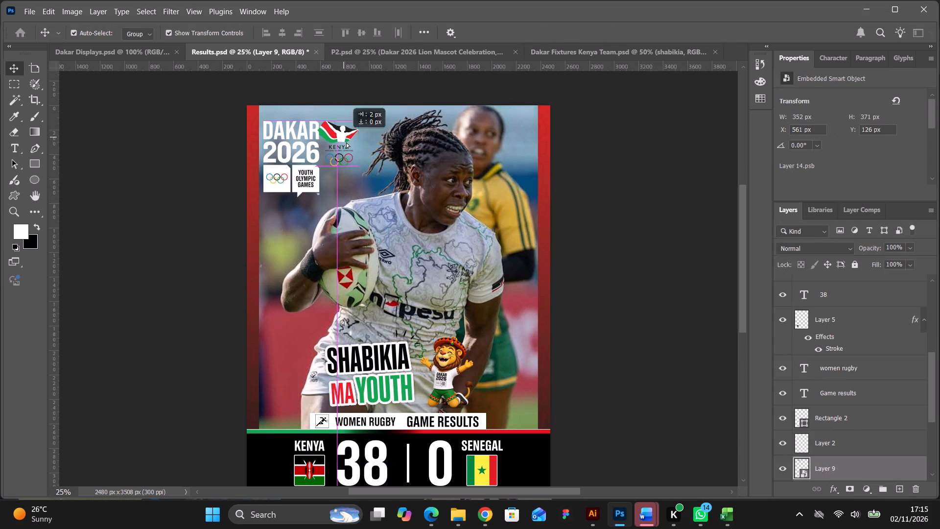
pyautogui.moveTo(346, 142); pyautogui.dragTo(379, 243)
# Move the Dakar 2026 logo about 150 px right and slightly up.
pyautogui.click(308, 176)
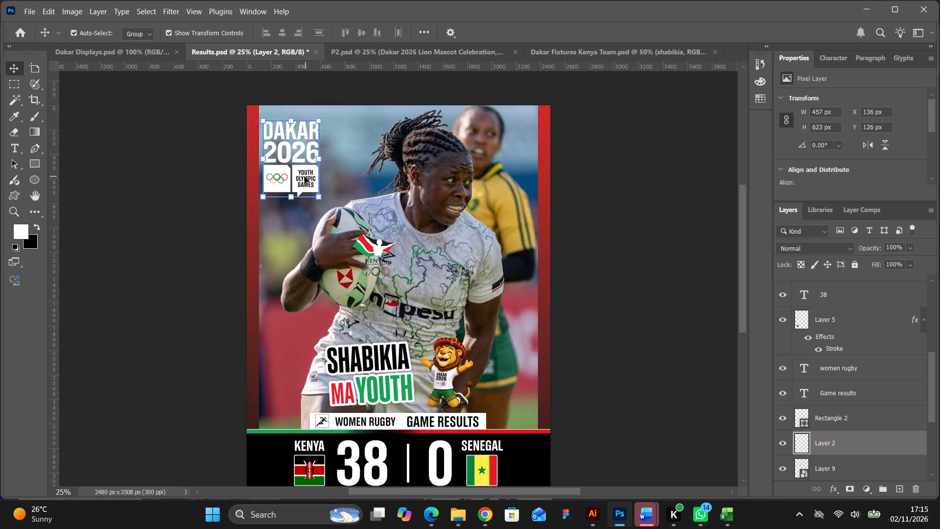
pyautogui.moveTo(305, 177); pyautogui.dragTo(322, 172)
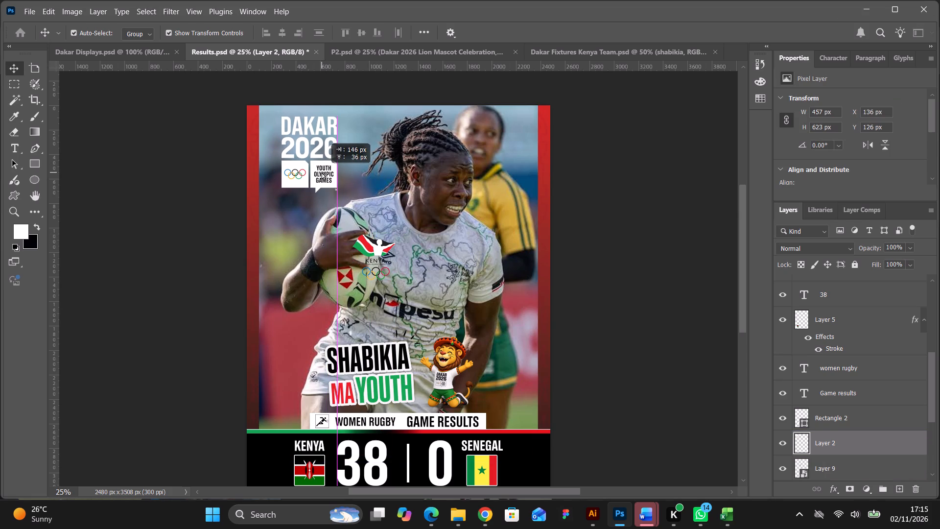
pyautogui.moveTo(322, 172); pyautogui.dragTo(322, 175)
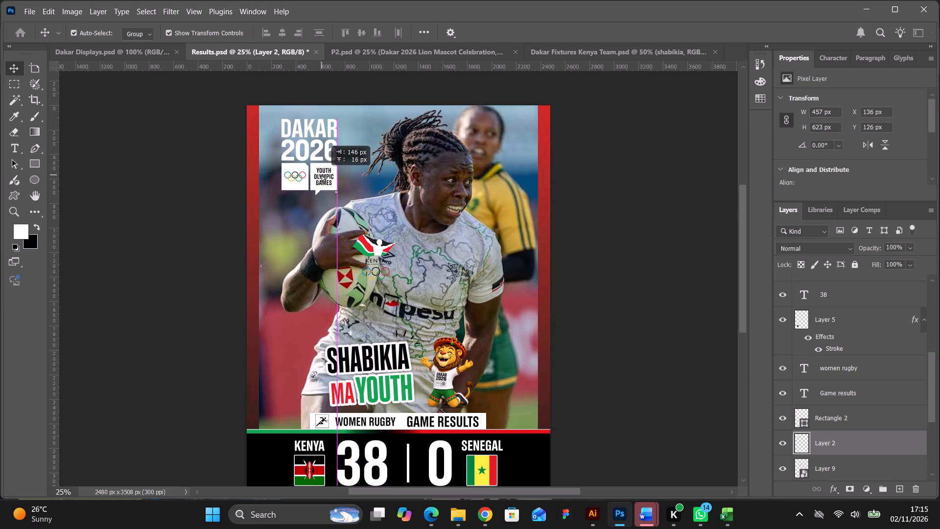
pyautogui.moveTo(322, 175); pyautogui.dragTo(324, 176)
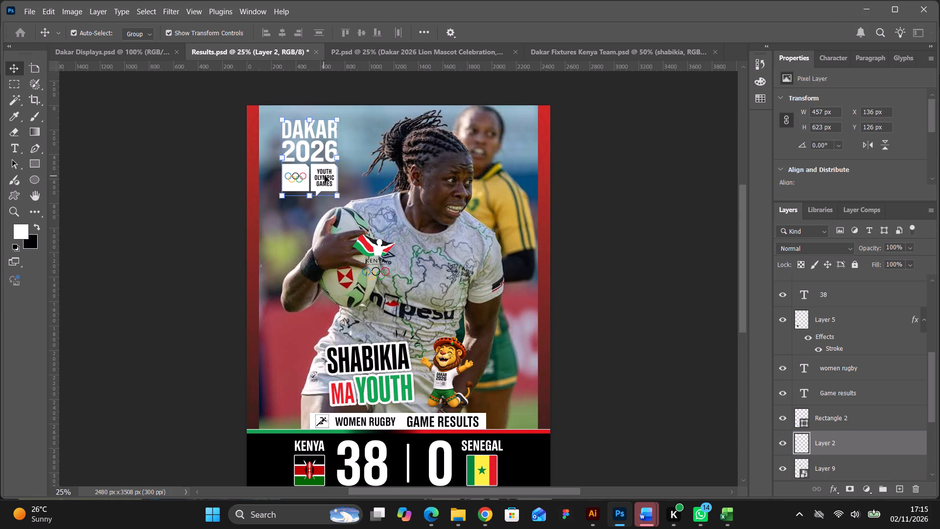
pyautogui.click(611, 200)
# Scale the Kenya Olympic logo down to about 254 × 267 px and place it beside the MA YOUTH lettering.
pyautogui.scroll(-5, 610, 194)
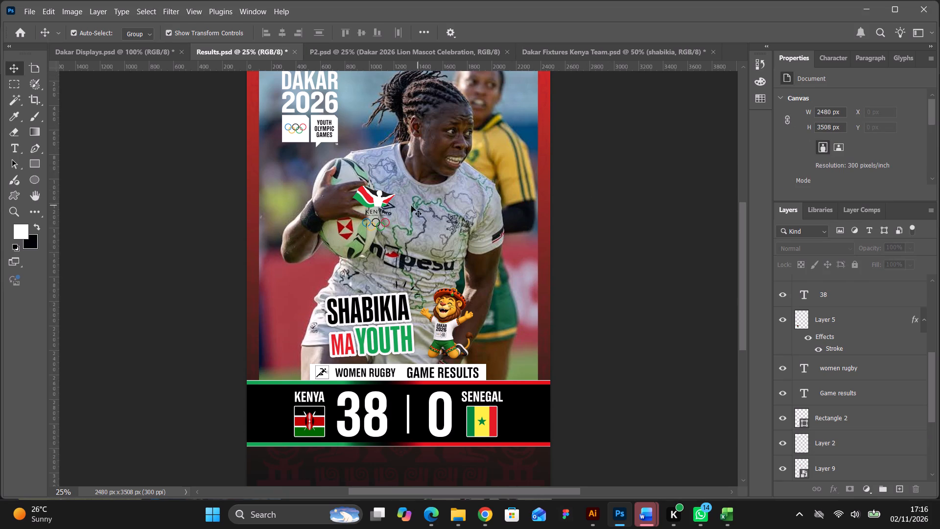
pyautogui.click(374, 202)
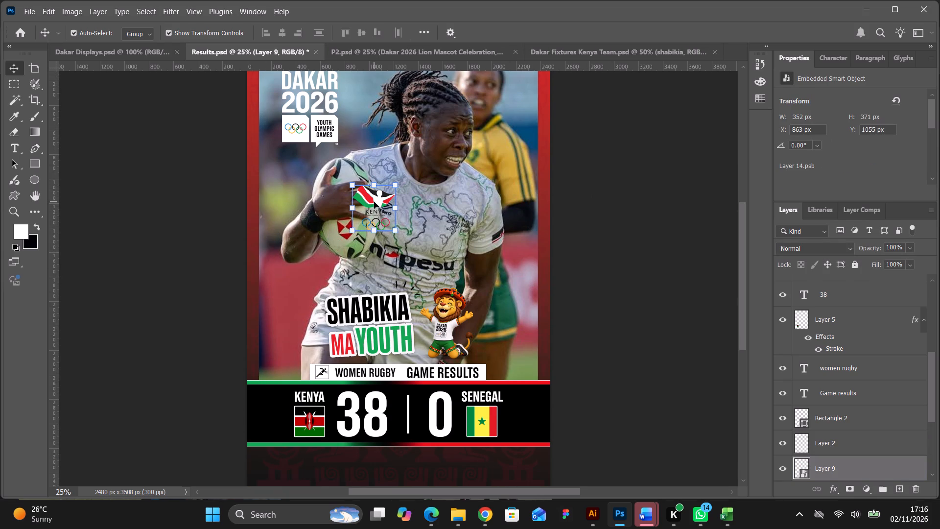
pyautogui.moveTo(391, 186); pyautogui.dragTo(385, 196)
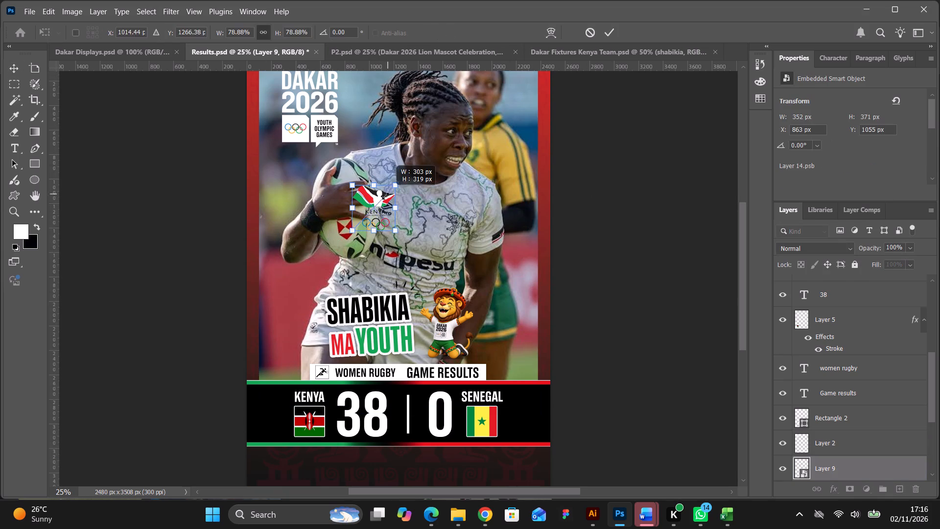
pyautogui.moveTo(385, 196); pyautogui.dragTo(380, 199)
pyautogui.moveTo(372, 208); pyautogui.dragTo(318, 338)
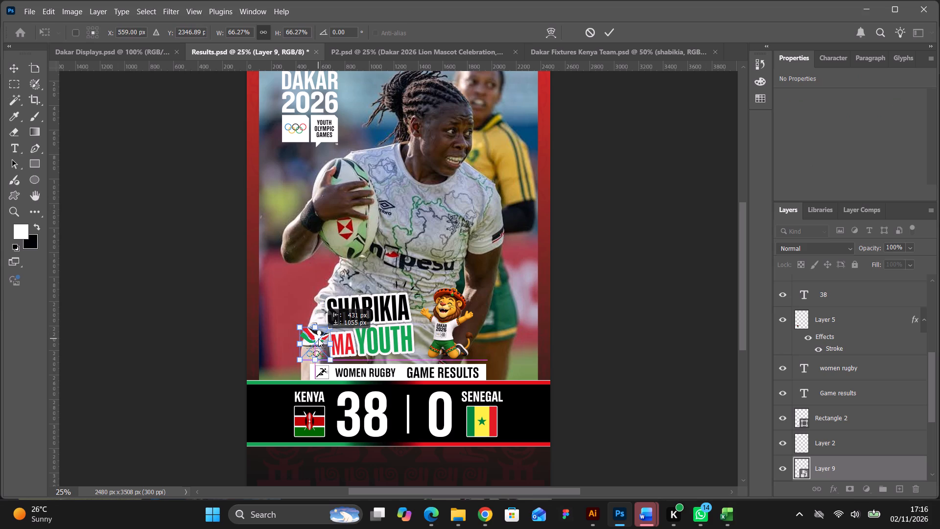
pyautogui.moveTo(318, 338); pyautogui.dragTo(322, 338)
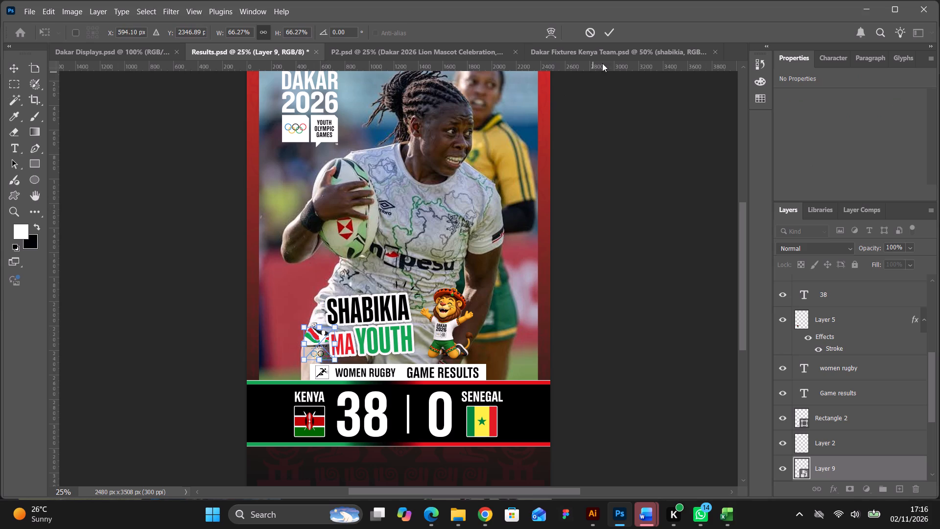
pyautogui.click(609, 34)
pyautogui.click(634, 182)
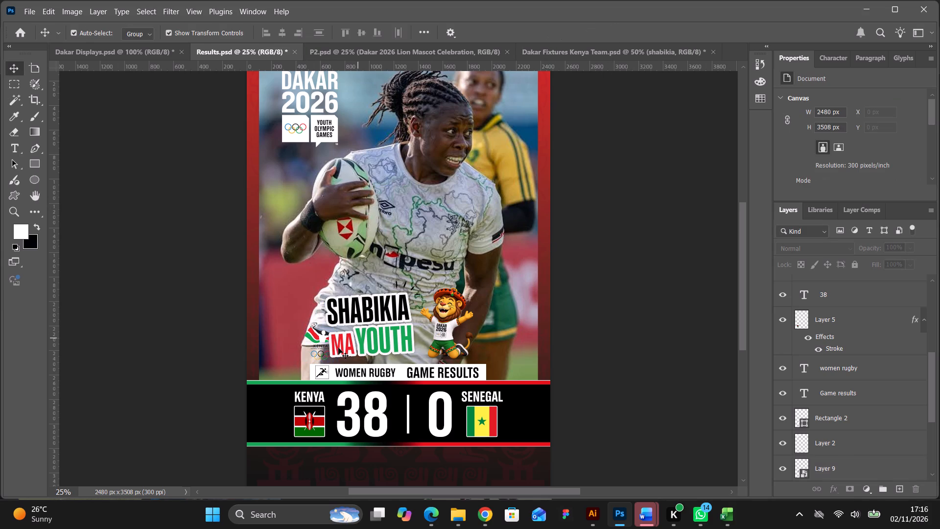
# Hide the Kenya Olympic logo layer, Layer 9.
pyautogui.click(316, 333)
pyautogui.click(785, 476)
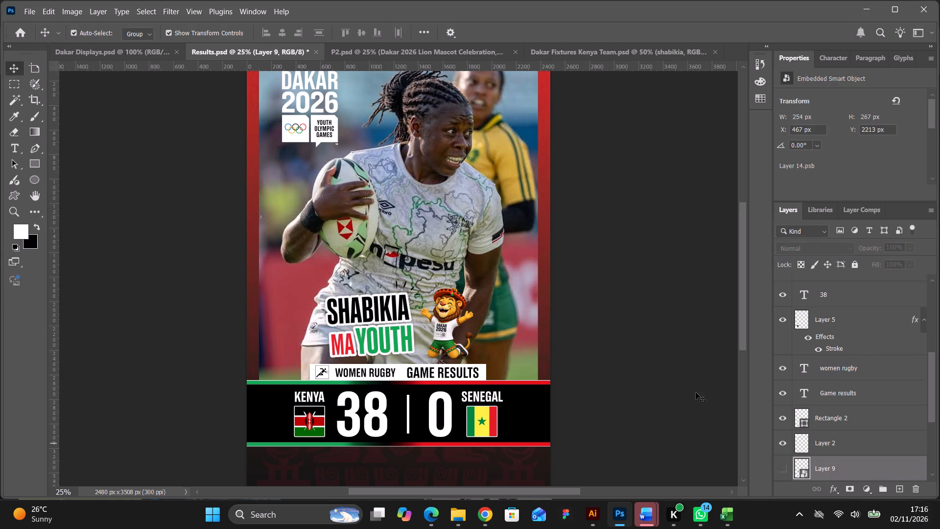
pyautogui.click(670, 365)
# Scale the shabikia group with the lion mascot to 54.84% and move it into the dark strip below the score band.
pyautogui.scroll(-6, 610, 273)
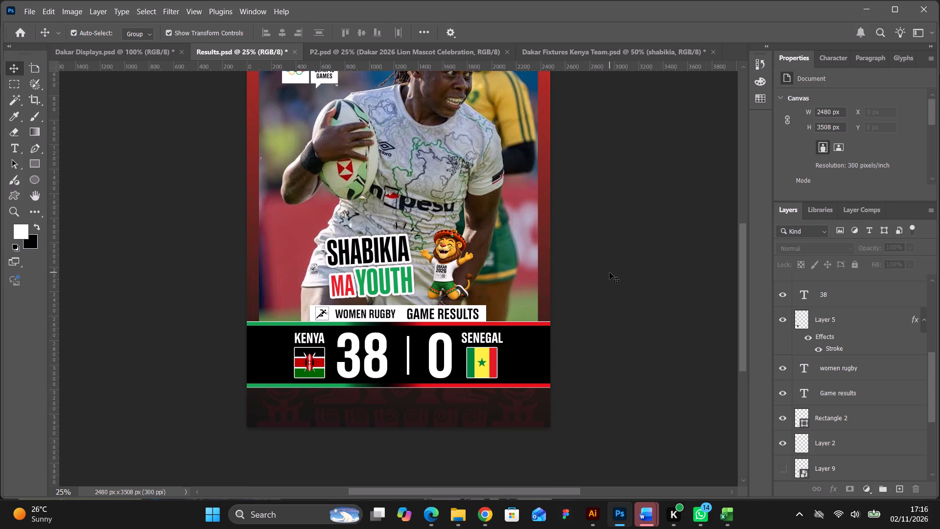
pyautogui.click(451, 265)
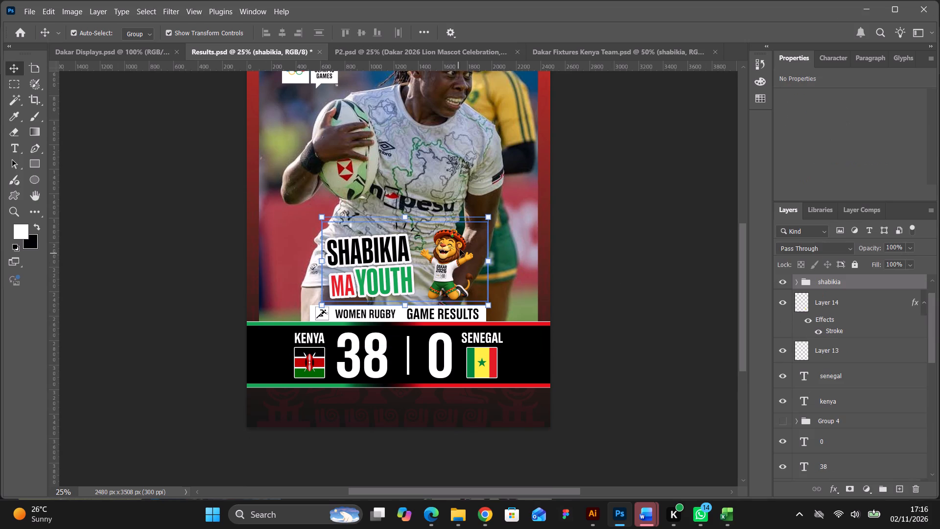
pyautogui.moveTo(488, 219); pyautogui.dragTo(408, 250)
pyautogui.moveTo(391, 274); pyautogui.dragTo(415, 394)
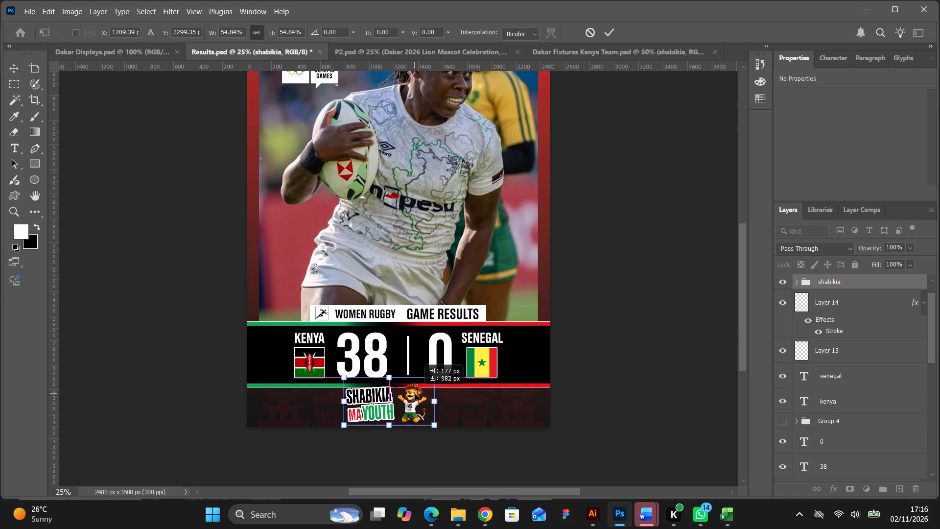
pyautogui.moveTo(415, 394); pyautogui.dragTo(414, 393)
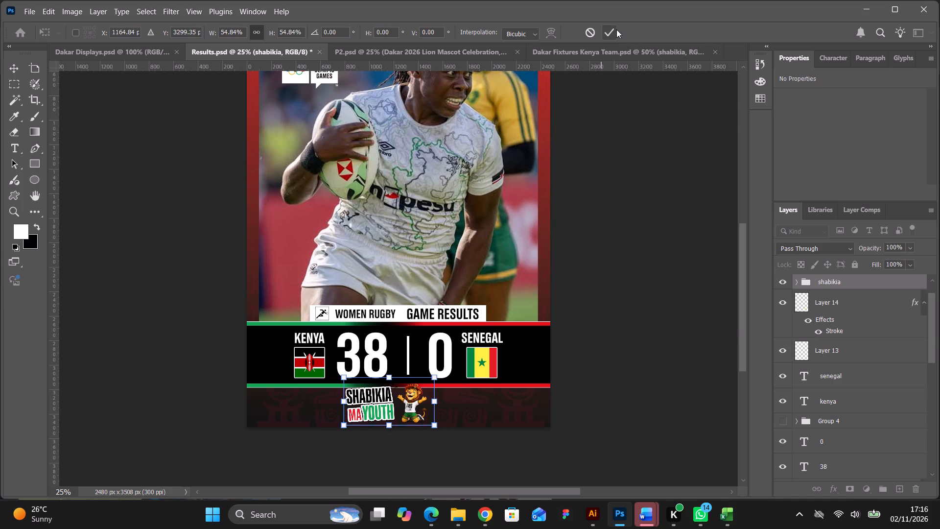
pyautogui.click(615, 29)
pyautogui.click(683, 240)
# Shift the shabikia group about 137 px right to centre it beneath the score divider.
pyautogui.scroll(4, 683, 240)
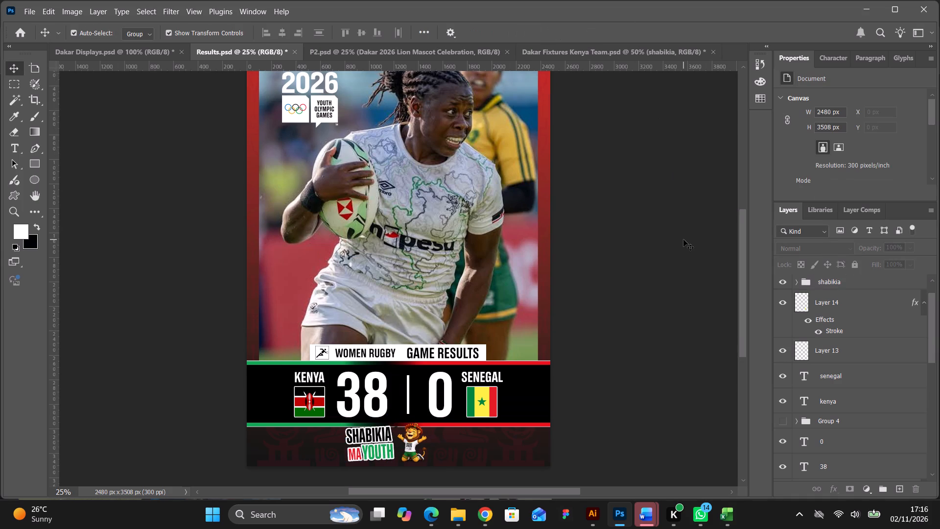
pyautogui.scroll(-4, 620, 262)
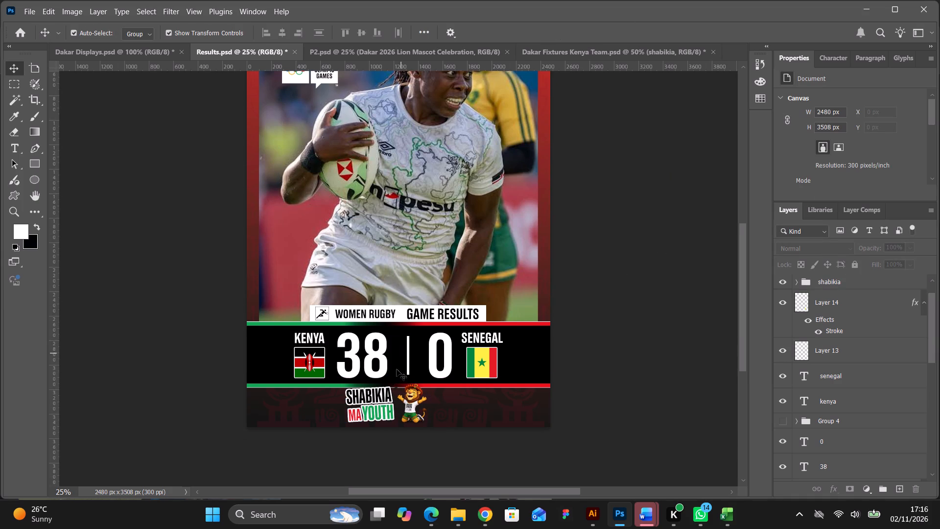
pyautogui.moveTo(416, 398); pyautogui.dragTo(430, 398)
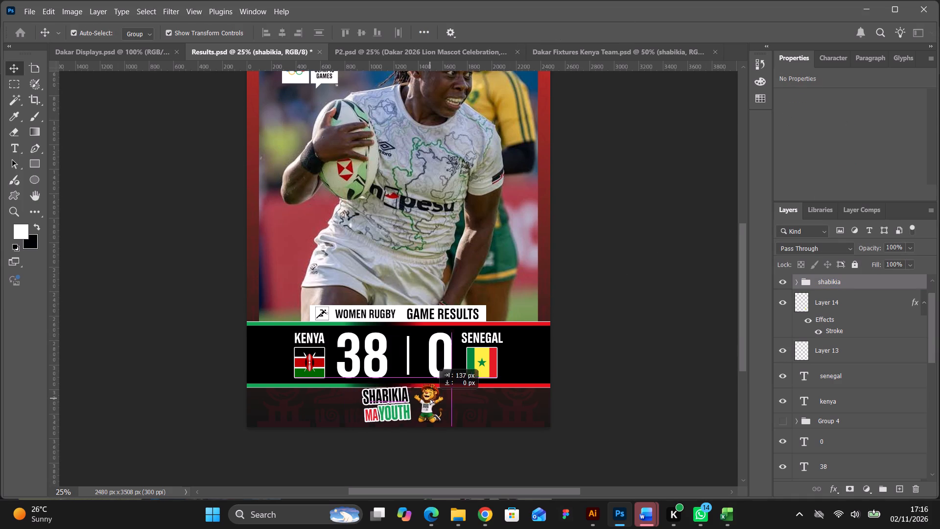
pyautogui.moveTo(430, 398); pyautogui.dragTo(432, 398)
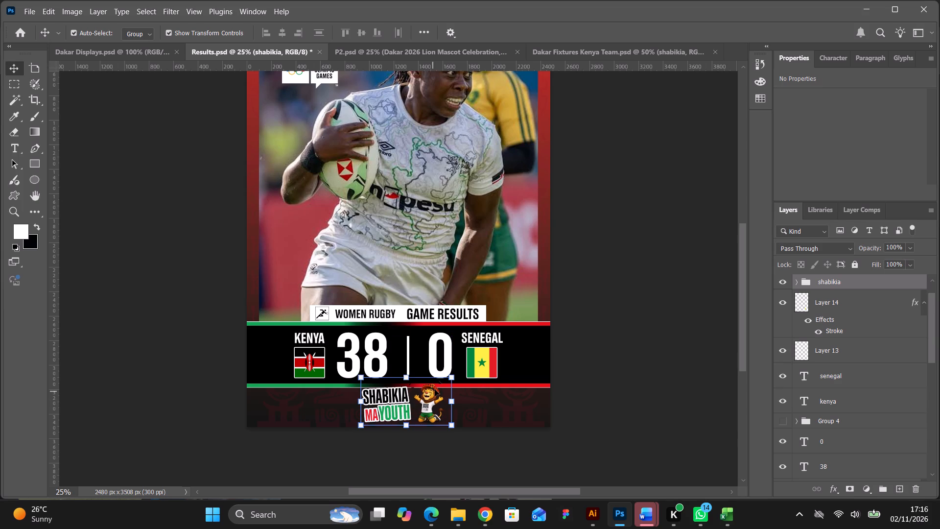
pyautogui.click(612, 324)
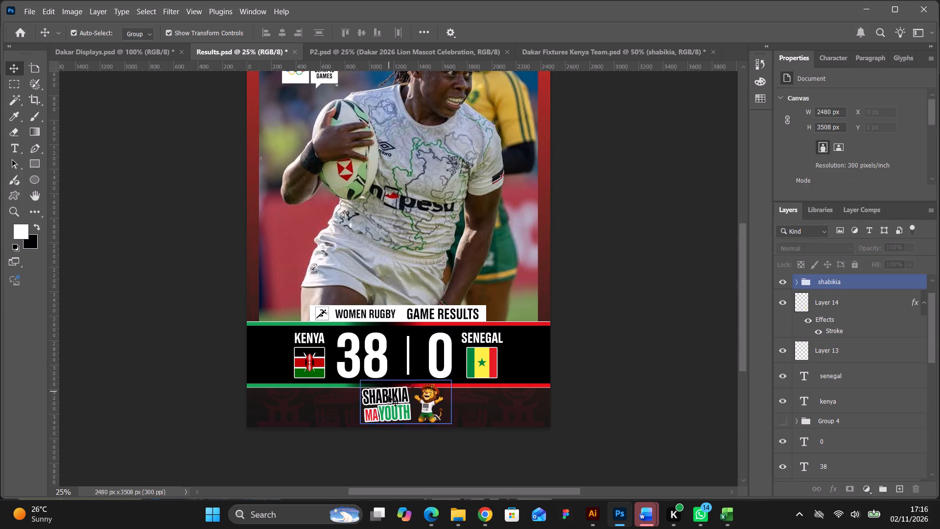
# Fine-tune the shabikia group's vertical position in the bottom strip, nudging it up and partly back down.
pyautogui.click(390, 401)
pyautogui.press('Up')
pyautogui.press('Up')
pyautogui.press('Up')
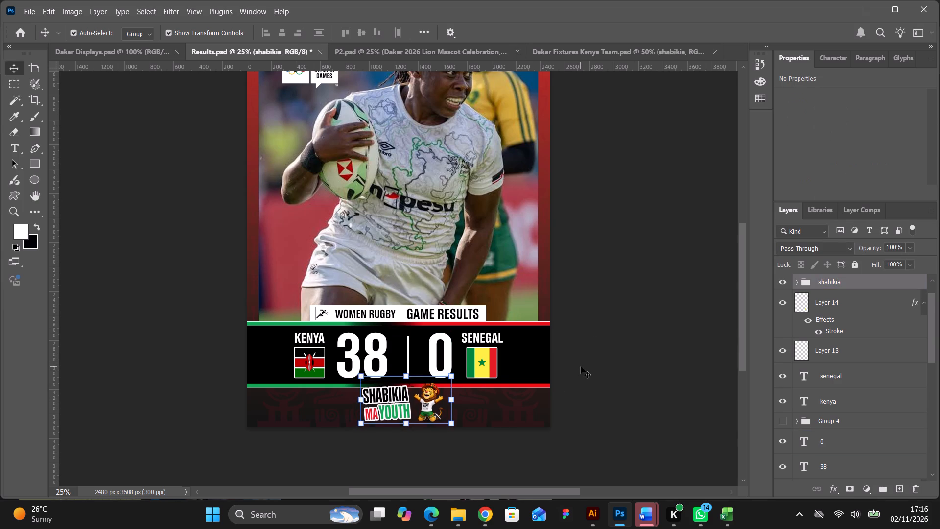
pyautogui.press('Up')
pyautogui.press('Up')
pyautogui.press('Up')
pyautogui.press('Up')
pyautogui.press('Up')
pyautogui.press('Up')
pyautogui.press('Down')
pyautogui.press('Down')
pyautogui.press('Down')
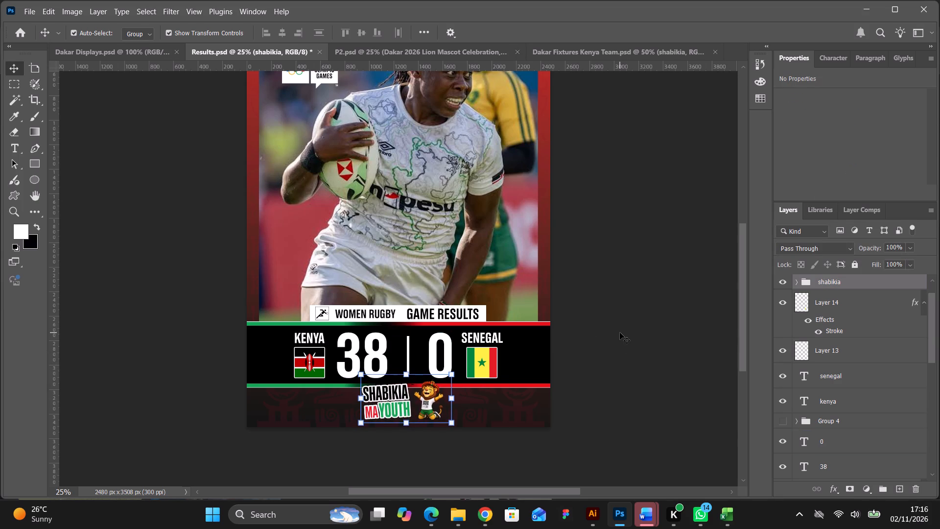
pyautogui.press('Down')
pyautogui.press('Down')
pyautogui.press('Down')
pyautogui.press('Down')
pyautogui.click(620, 333)
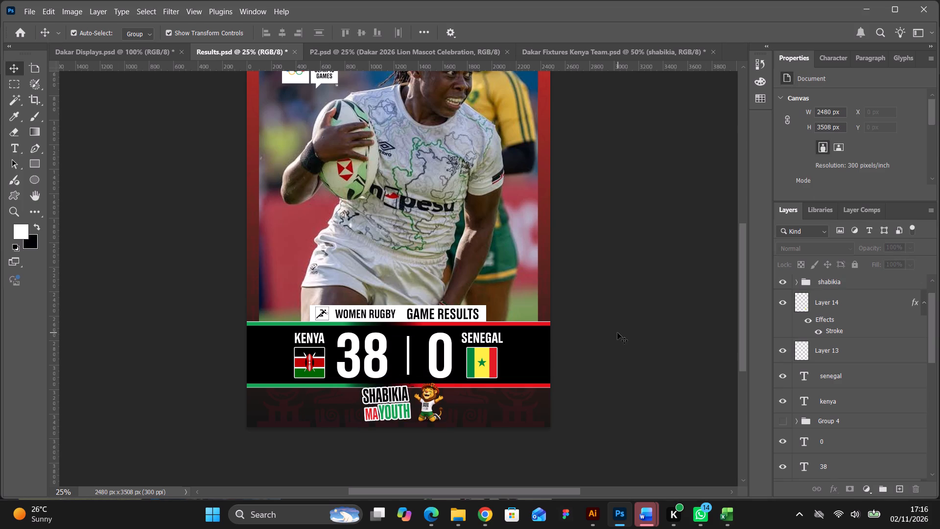
# Lock the player photo layer, Layer 15.
pyautogui.scroll(3, 617, 333)
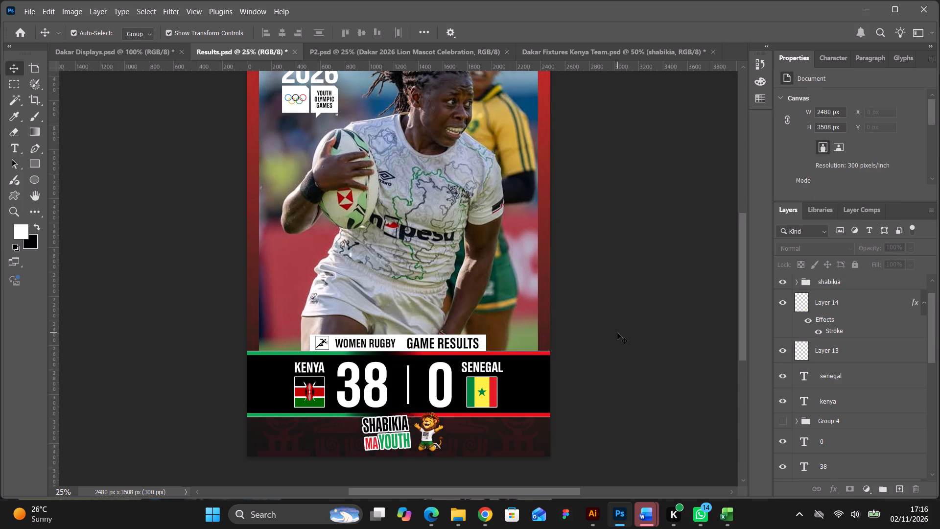
pyautogui.scroll(9, 617, 333)
pyautogui.scroll(-13, 617, 333)
pyautogui.click(275, 282)
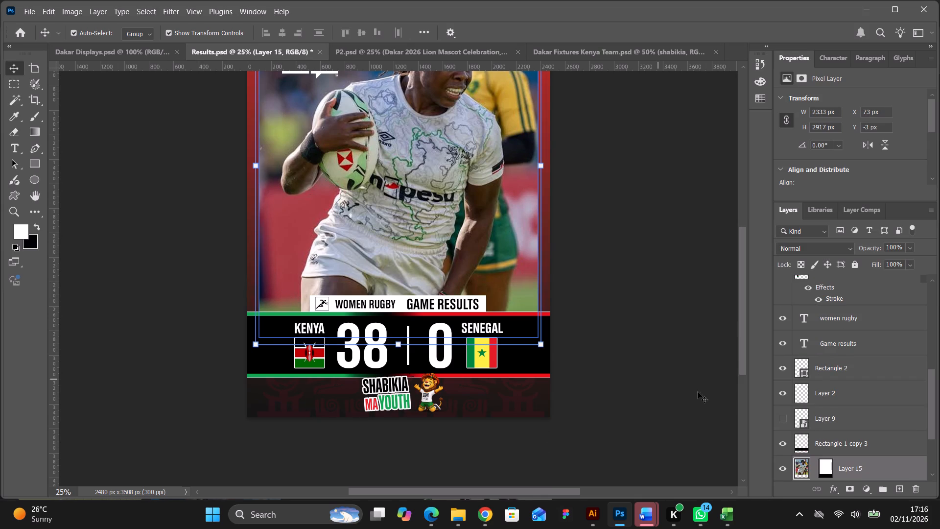
pyautogui.click(854, 267)
pyautogui.click(576, 340)
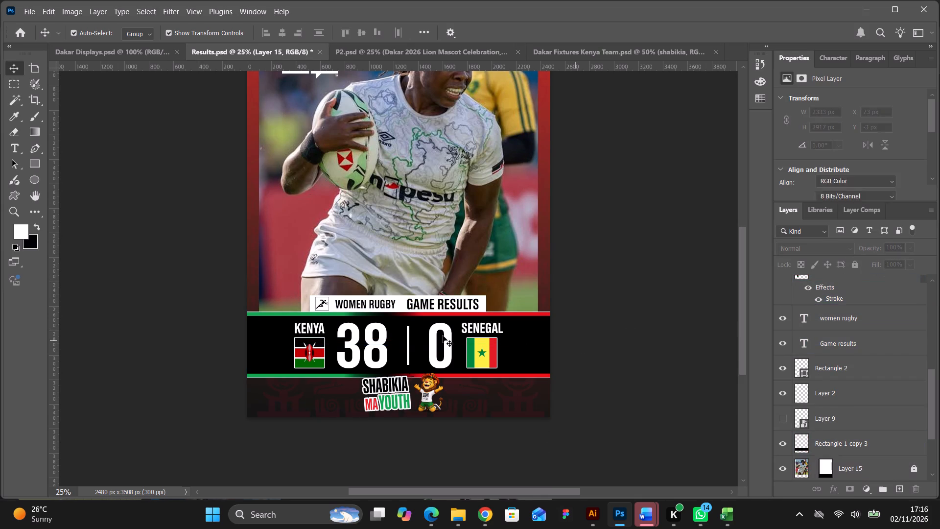
# Lock the white Rectangle 3 layer beneath the player photo.
pyautogui.scroll(-3, 870, 460)
pyautogui.click(867, 420)
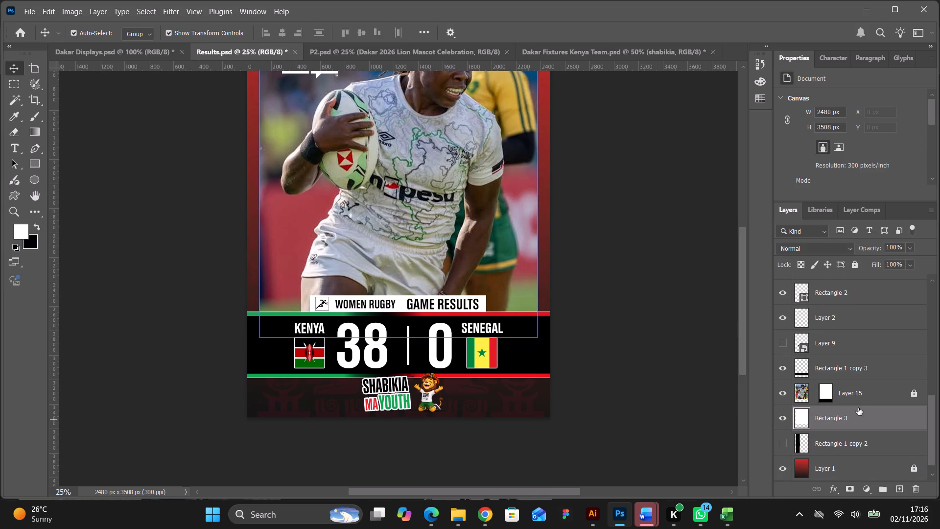
pyautogui.click(853, 268)
pyautogui.click(658, 356)
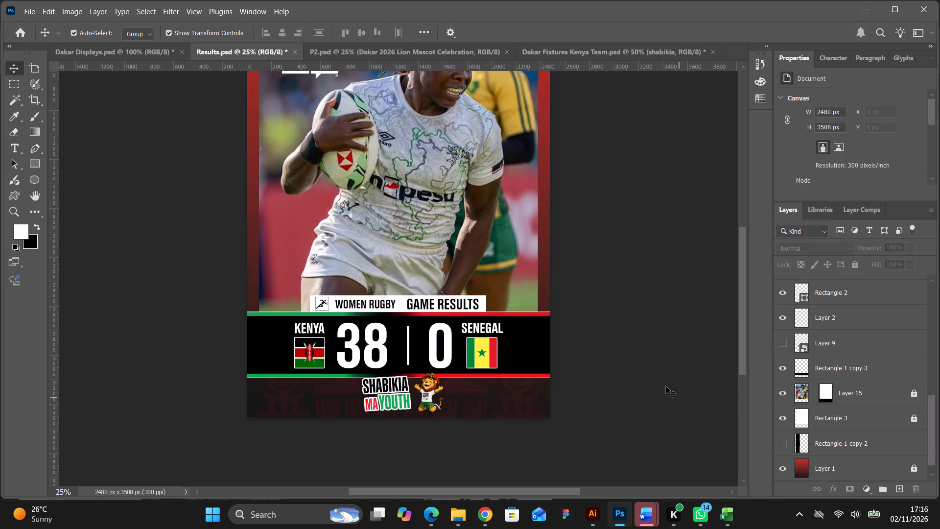
# Move the whole score band with its teams, flags, scores and game results title up about 100 px, leaving the shabikia group in place.
pyautogui.click(521, 290)
pyautogui.moveTo(238, 290); pyautogui.dragTo(322, 316)
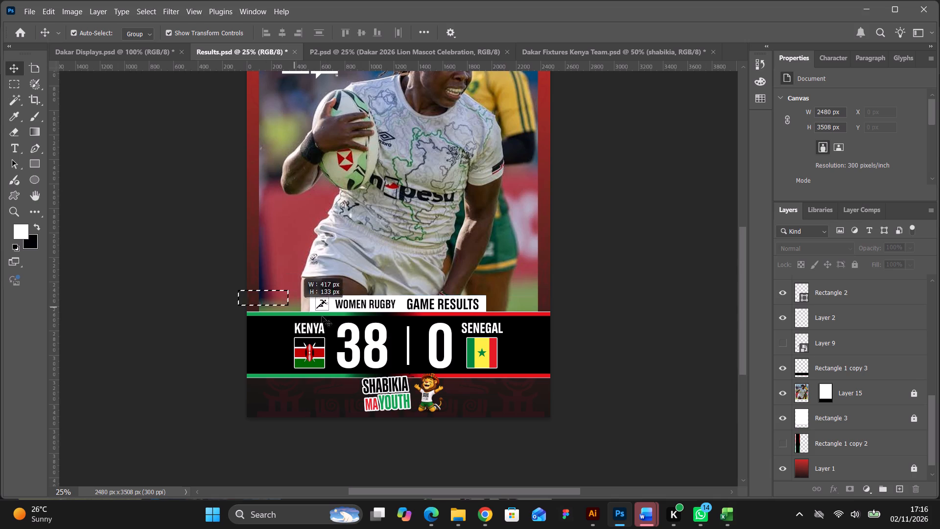
pyautogui.moveTo(322, 316); pyautogui.dragTo(551, 364)
pyautogui.press('Up')
pyautogui.press('Up')
pyautogui.press('Up')
pyautogui.press('Up')
pyautogui.press('Up')
pyautogui.press('Up')
pyautogui.press('Up')
pyautogui.press('Up')
pyautogui.press('Up')
pyautogui.press('Up')
pyautogui.press('Up')
pyautogui.press('Up')
pyautogui.press('Up')
pyautogui.press('Up')
pyautogui.press('Up')
pyautogui.press('Up')
pyautogui.press('Up')
pyautogui.press('Up')
pyautogui.press('Up')
pyautogui.press('Up')
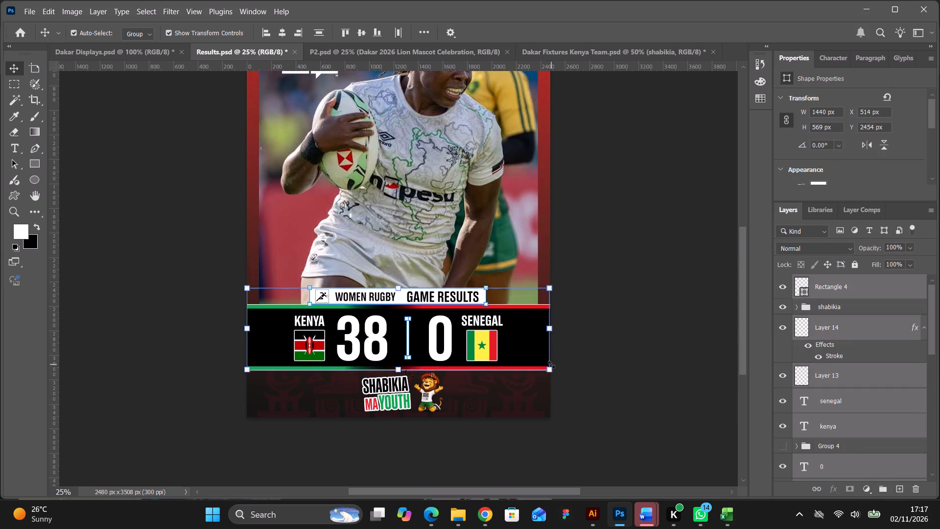
pyautogui.press('Up')
pyautogui.press('Up')
pyautogui.press('Up')
pyautogui.press('Up')
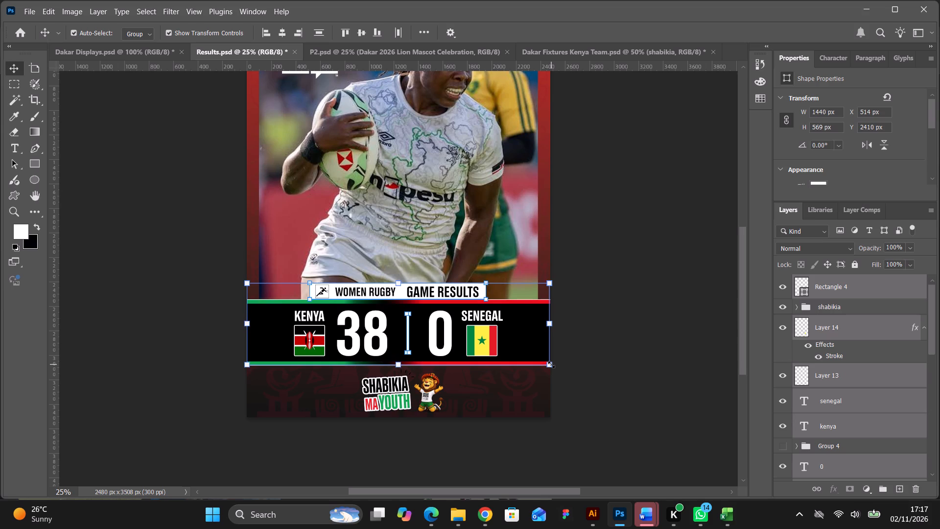
pyautogui.click(598, 359)
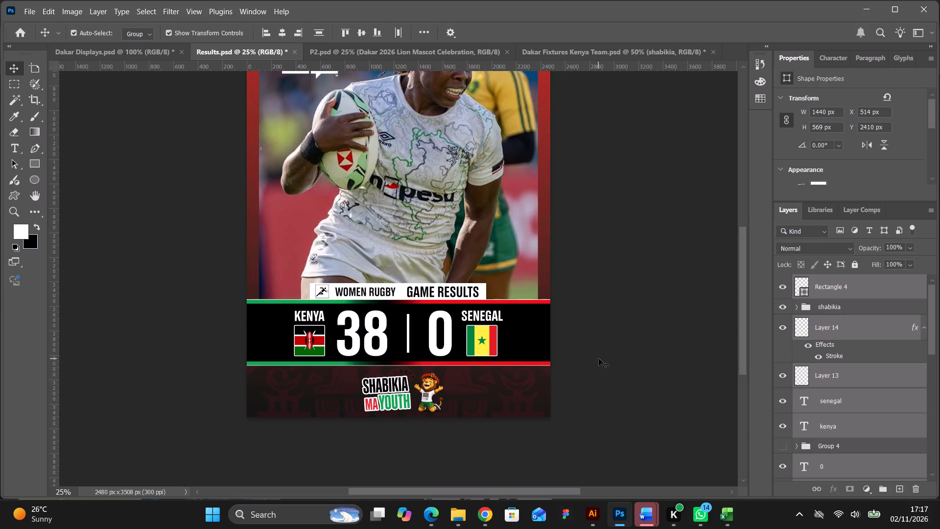
# Scale the shabikia group with the lion mascot in the footer strip to 102.28%.
pyautogui.click(395, 391)
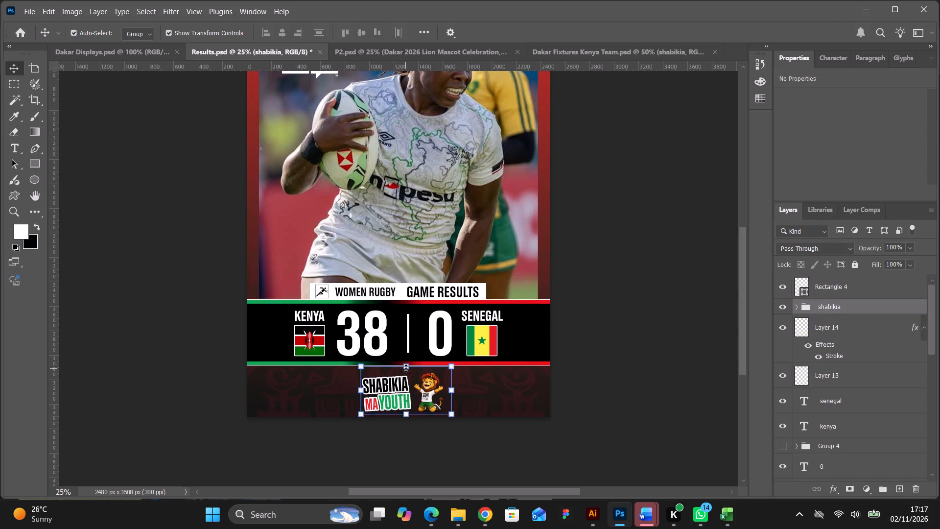
pyautogui.click(406, 368)
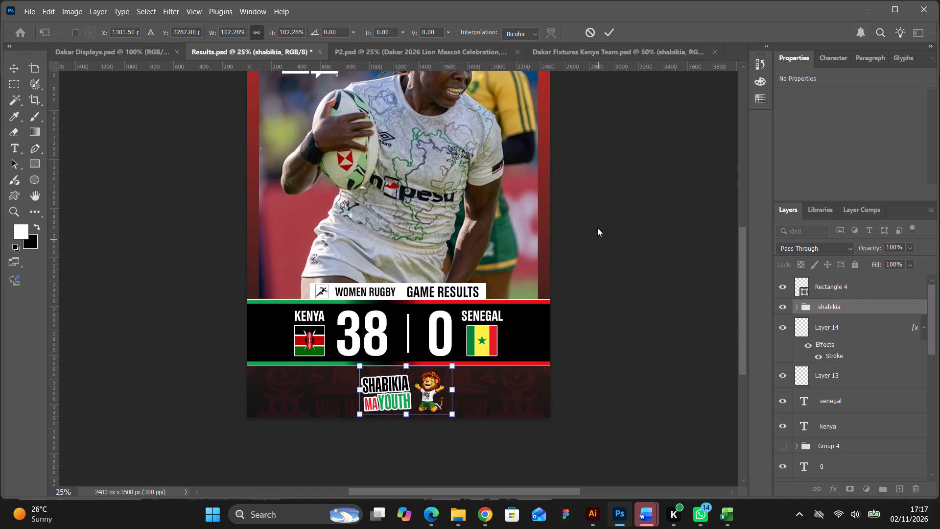
pyautogui.click(611, 31)
pyautogui.click(638, 230)
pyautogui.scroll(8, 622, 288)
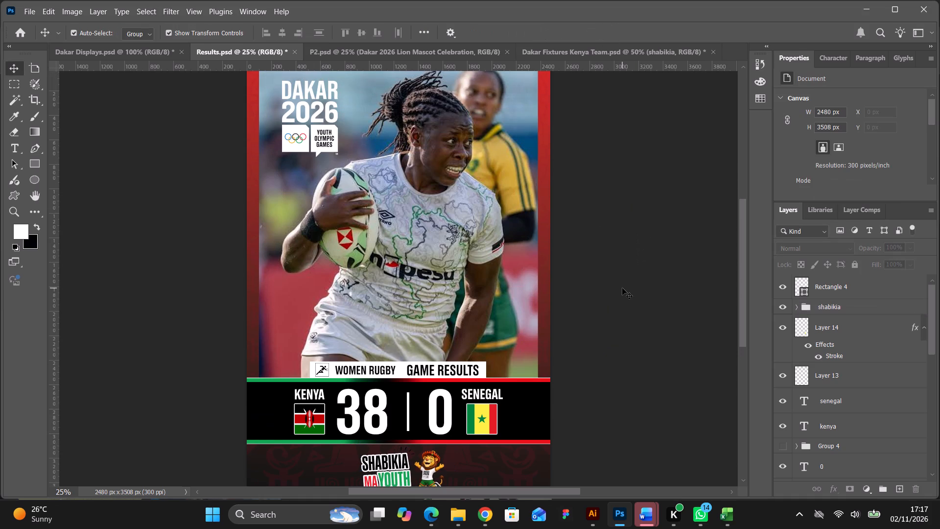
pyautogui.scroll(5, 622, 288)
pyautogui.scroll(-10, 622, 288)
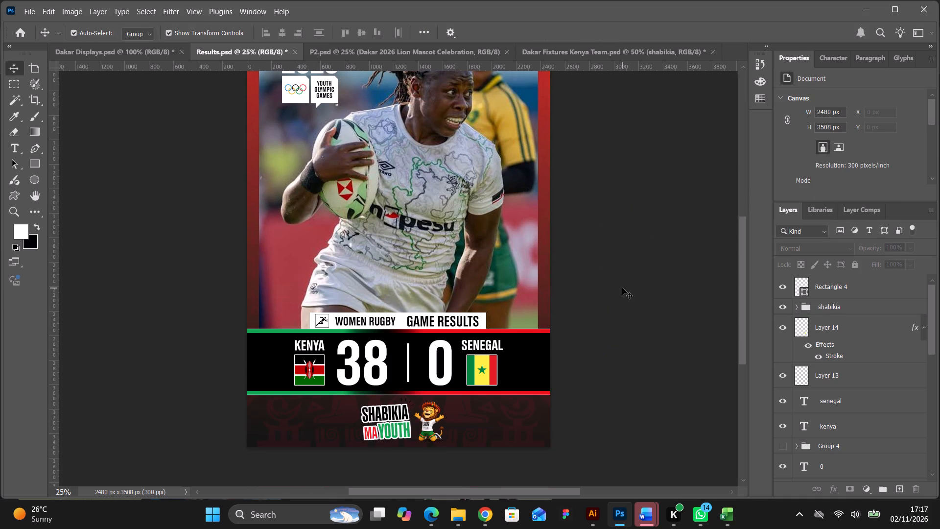
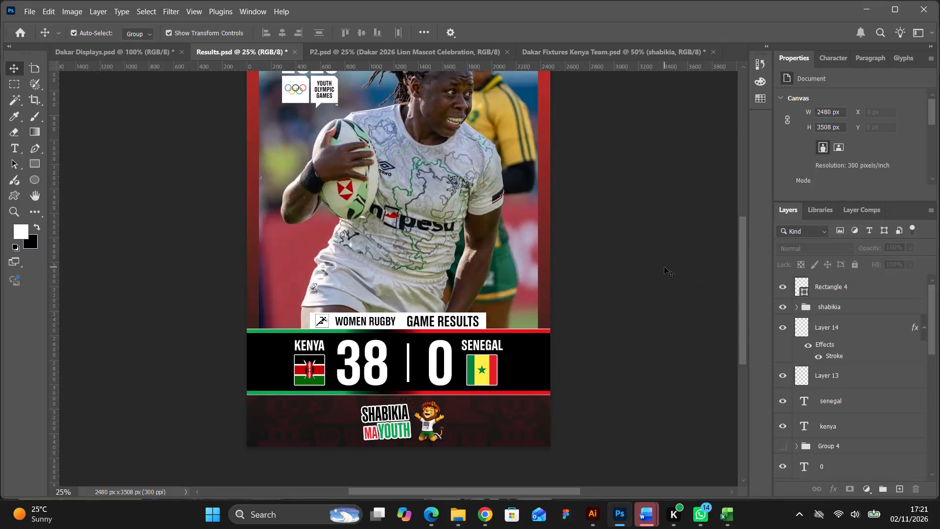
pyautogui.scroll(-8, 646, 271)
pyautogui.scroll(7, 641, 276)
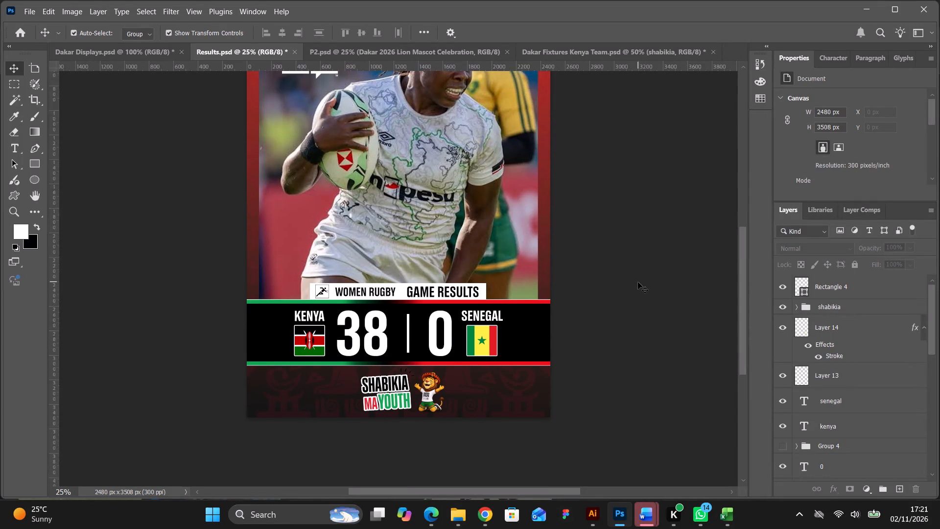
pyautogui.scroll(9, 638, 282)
# Switch to the Dakar Fixtures Kenya Team document and deselect its shabikia group.
pyautogui.click(637, 56)
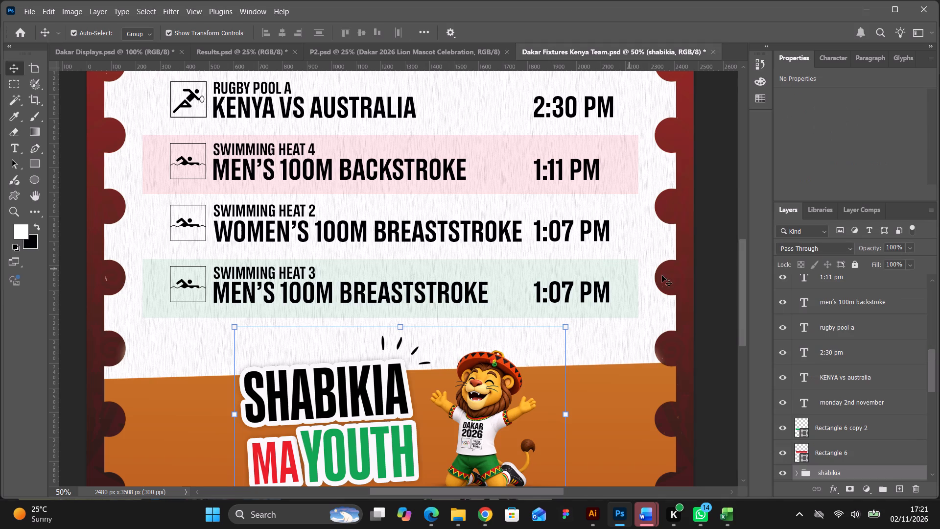
pyautogui.click(705, 285)
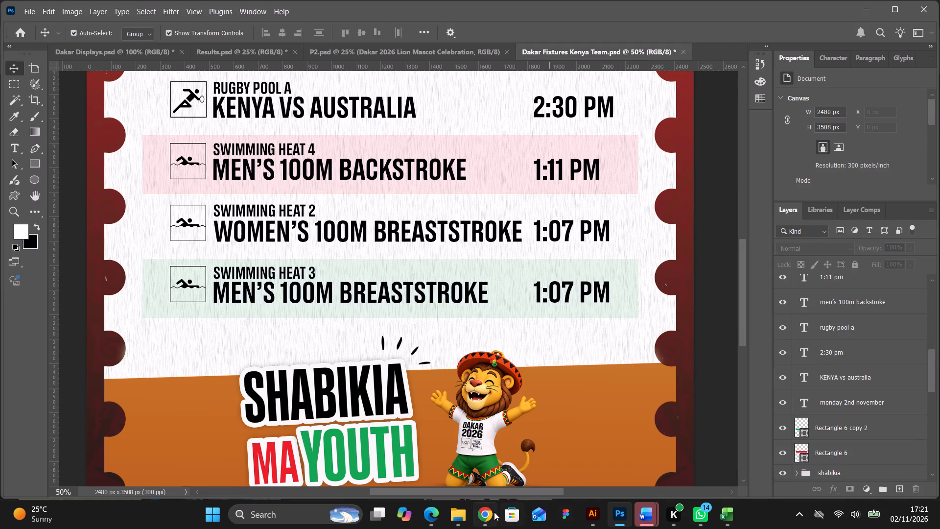